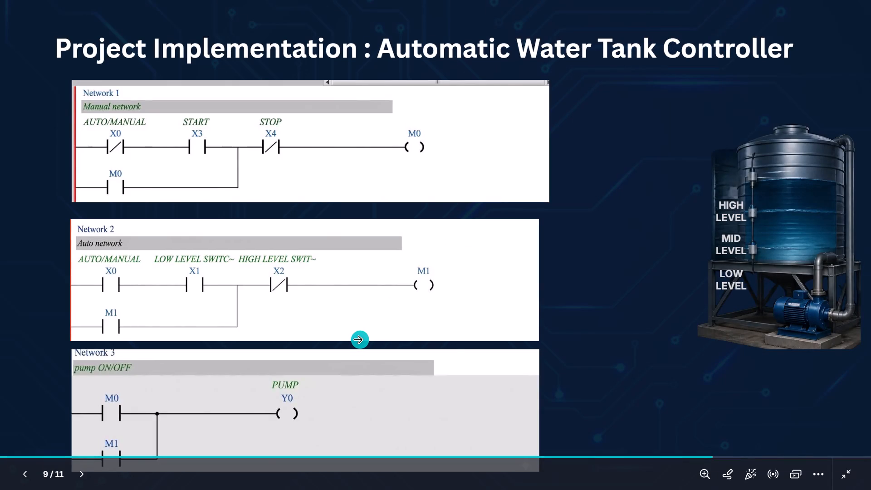
Review the remaining presentation slides through the closing THANK YOU slide and exit the full-screen view.
left_click(357, 340)
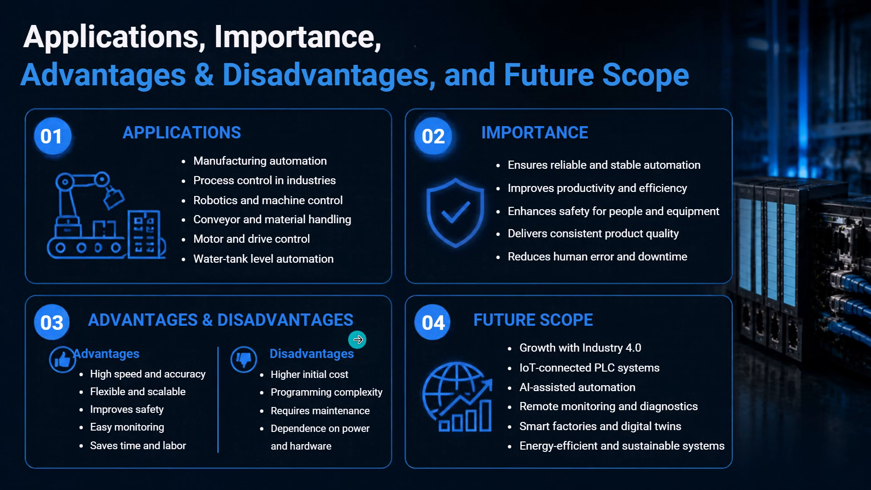
left_click(357, 340)
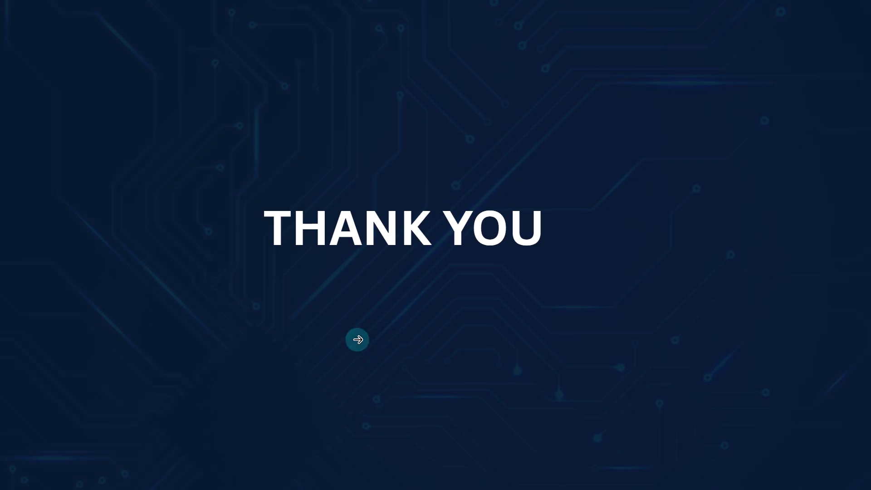
left_click(357, 340)
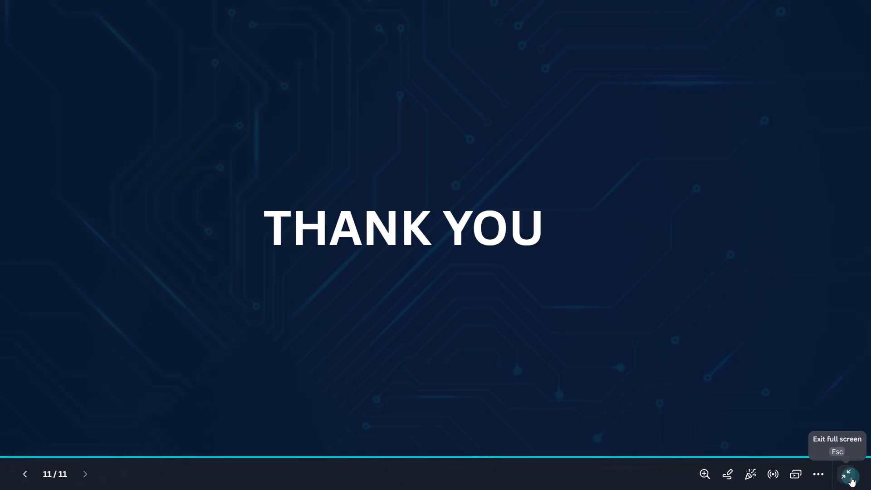
left_click(851, 477)
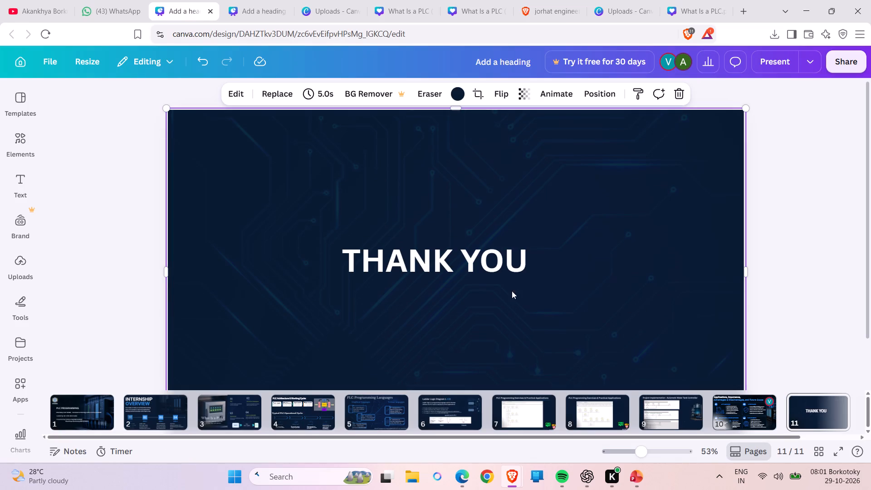
Shift the THANK YOU heading on slide 11 slightly right toward the slide's centre and set its font size to 80.
left_click_drag(465, 268, 479, 265)
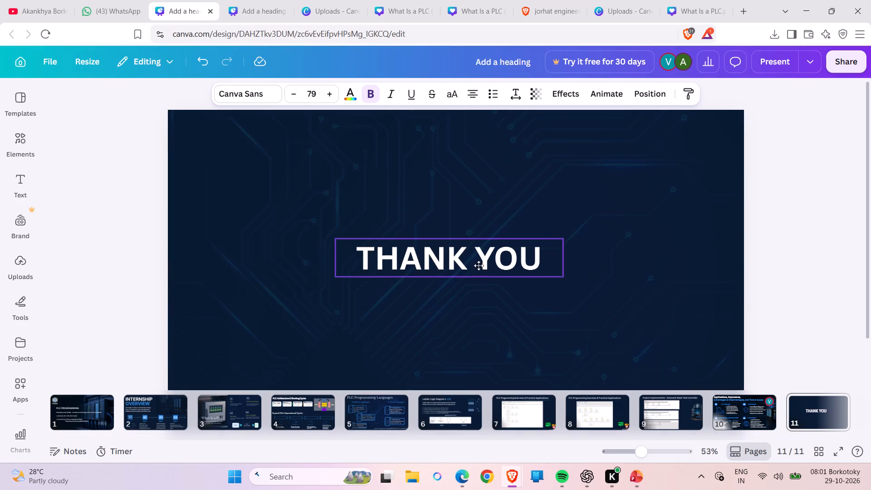
left_click_drag(479, 265, 474, 266)
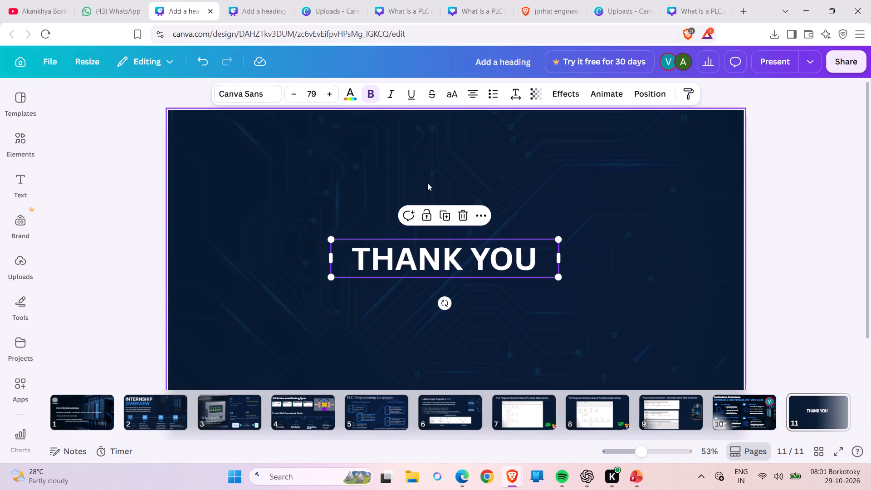
left_click(331, 96)
left_click(781, 203)
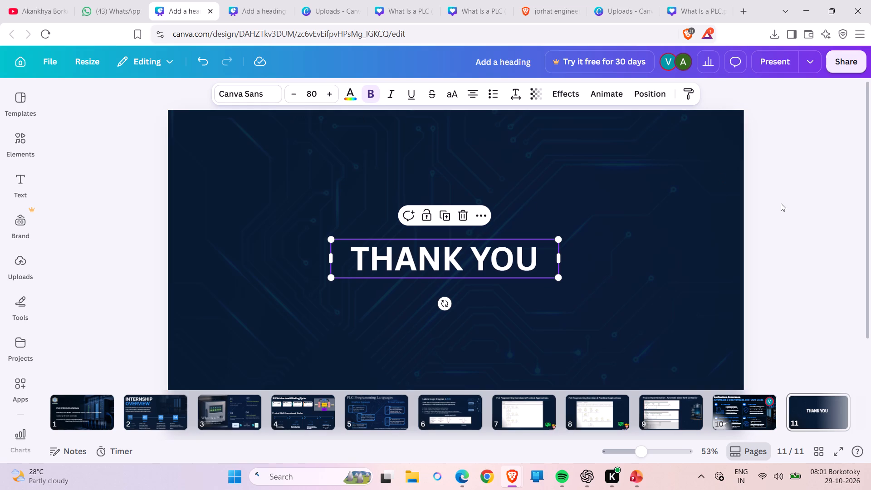
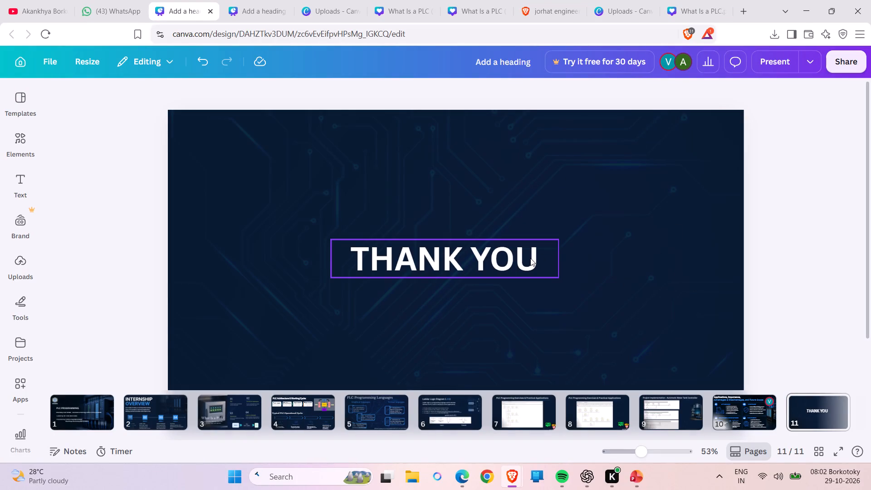
Fine-tune the THANK YOU heading's position on slide 11, moving it slightly up toward the slide's vertical centre, and deselect it.
left_click_drag(530, 258, 532, 237)
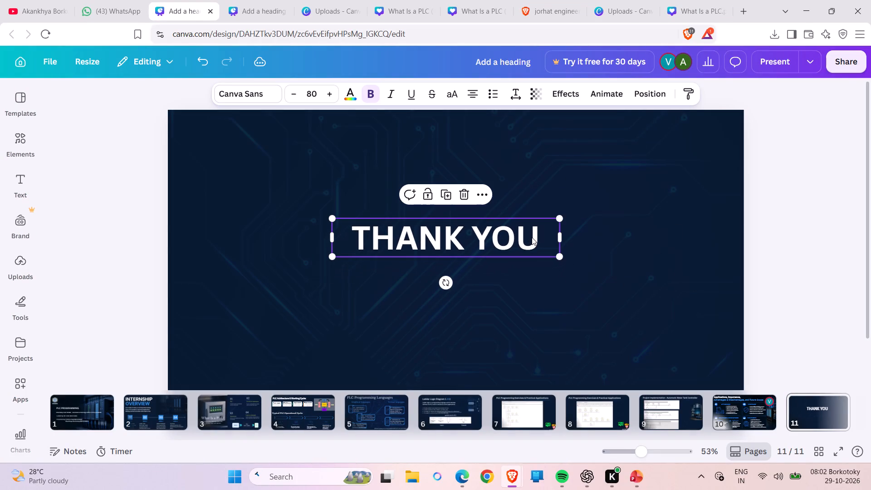
left_click_drag(532, 237, 528, 277)
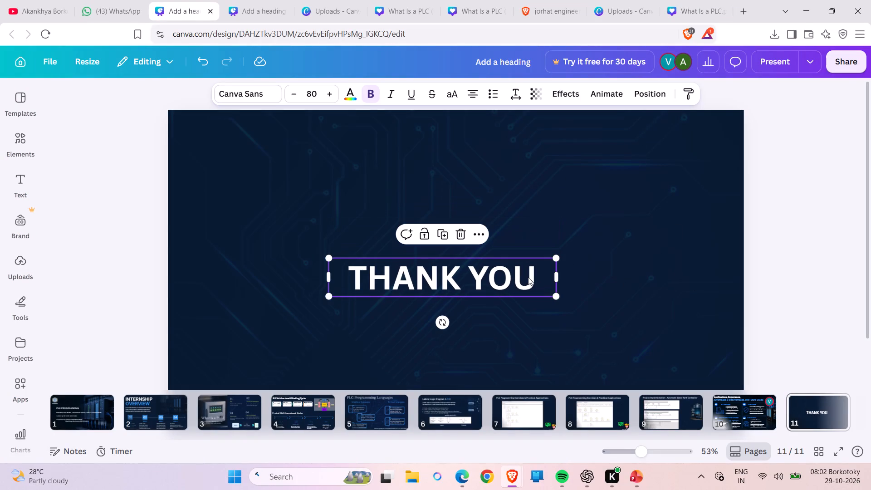
left_click_drag(528, 277, 536, 260)
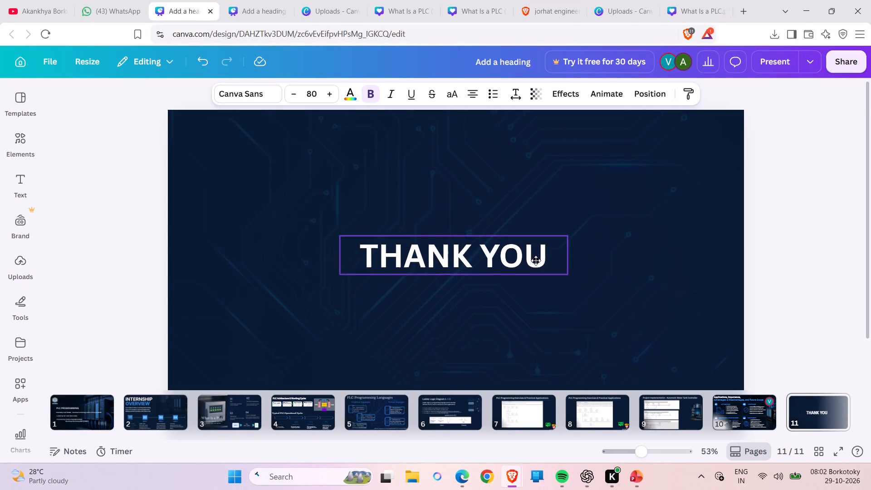
left_click_drag(536, 260, 536, 261)
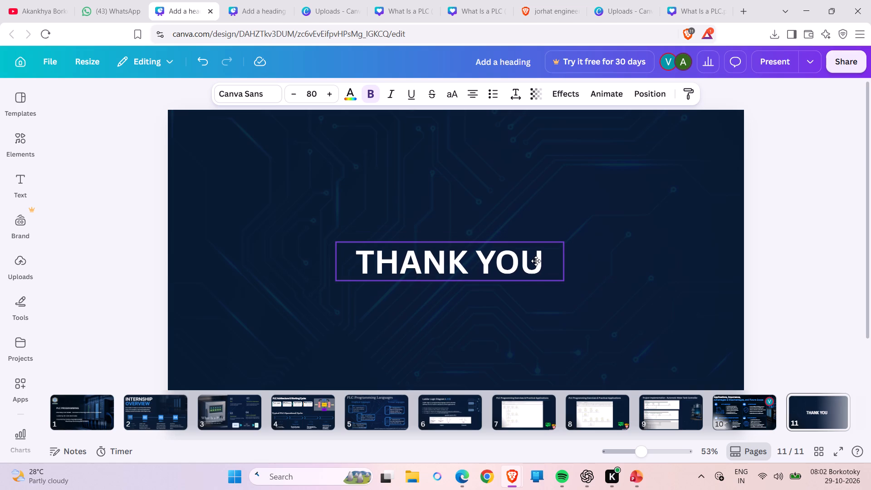
left_click_drag(536, 261, 531, 255)
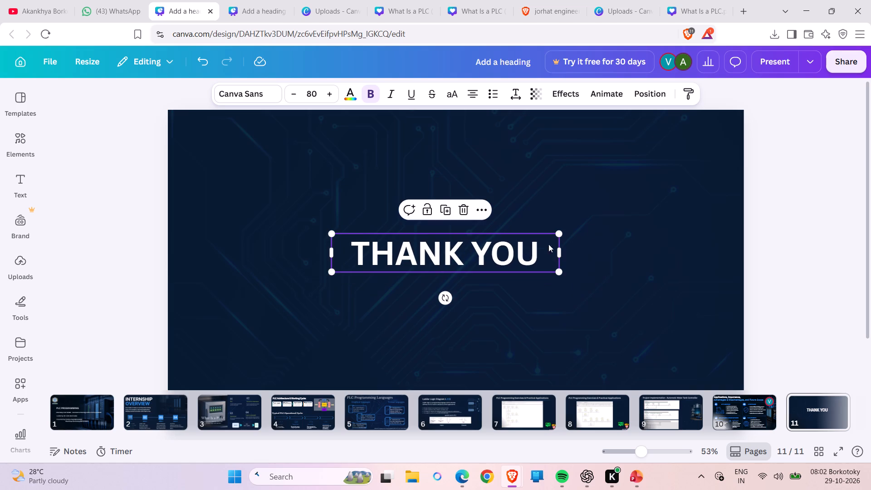
left_click(783, 232)
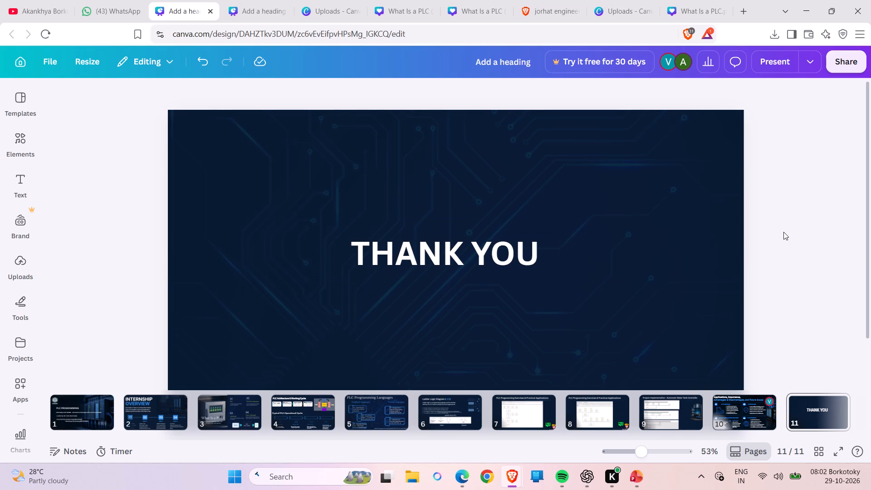
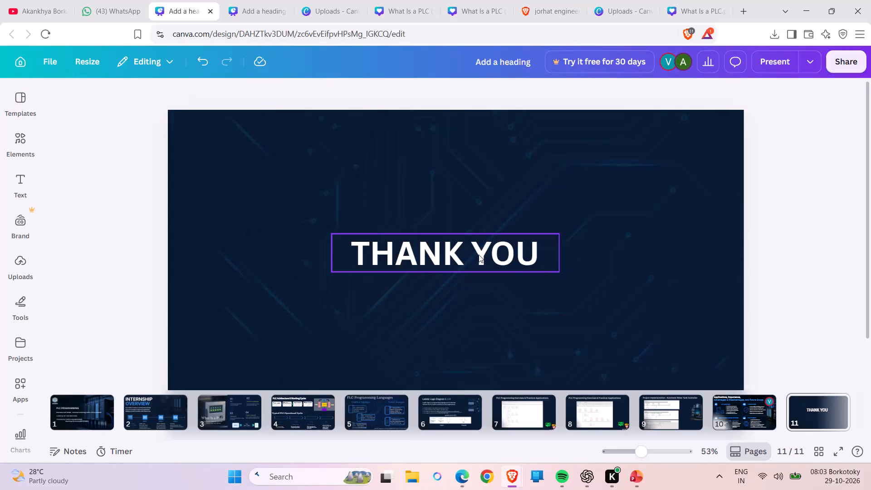
Enlarge the THANK YOU heading on slide 11 slightly, scaling it to a font size of about 84, and deselect it.
left_click(479, 255)
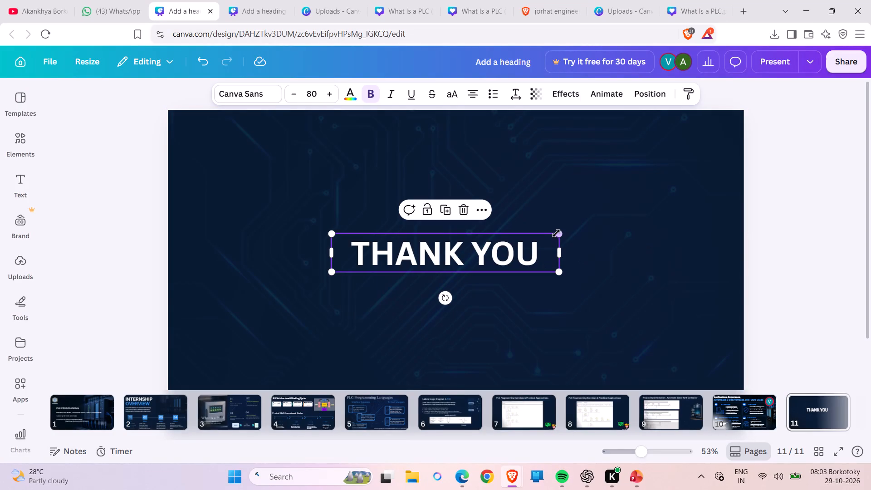
left_click_drag(557, 233, 586, 211)
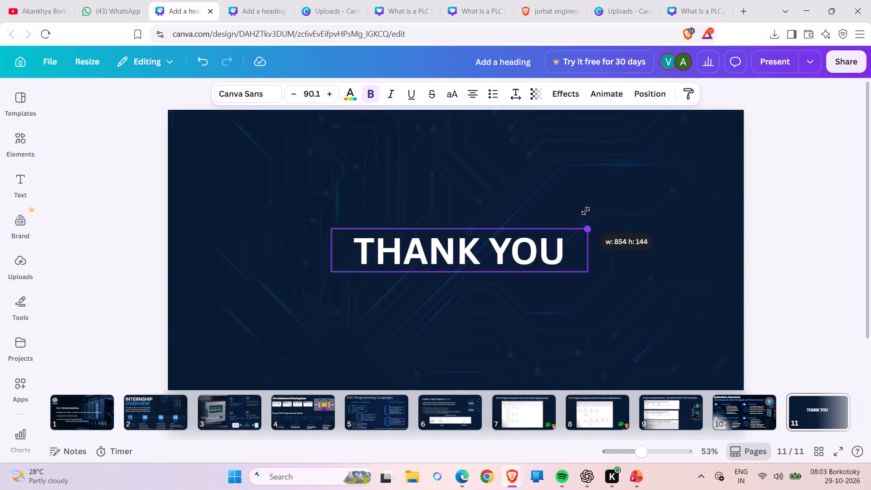
left_click_drag(586, 211, 564, 214)
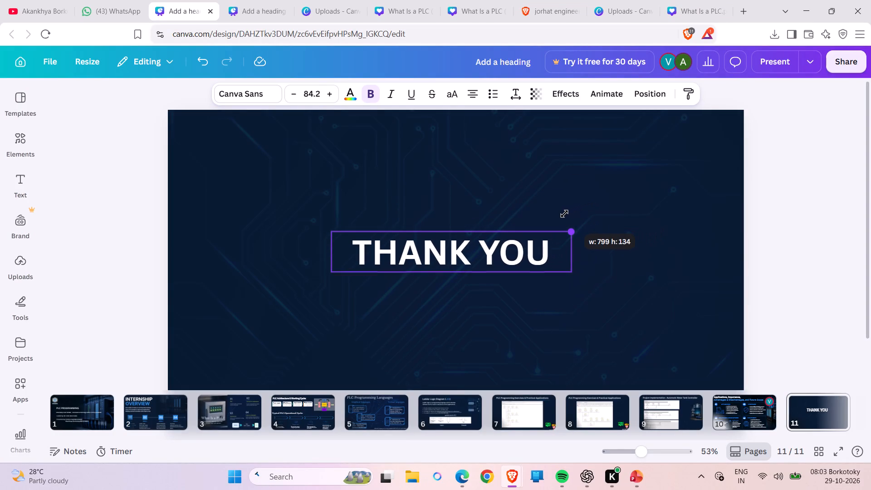
left_click_drag(564, 214, 566, 215)
left_click(770, 223)
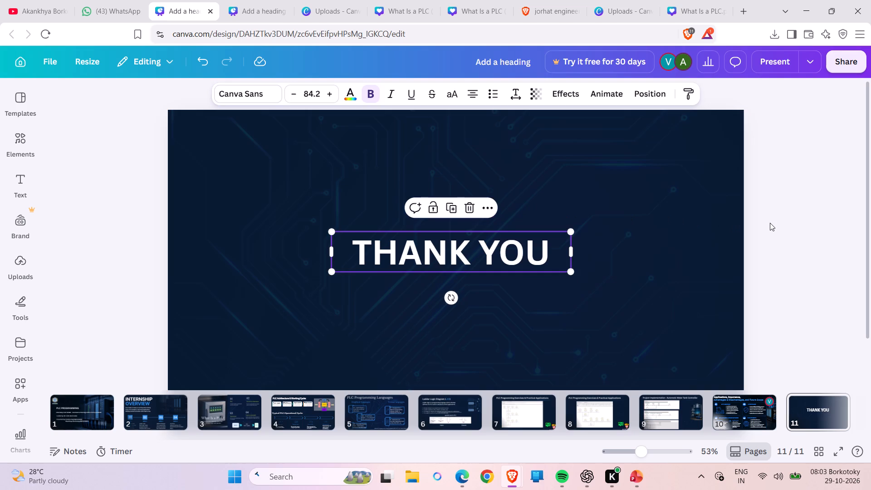
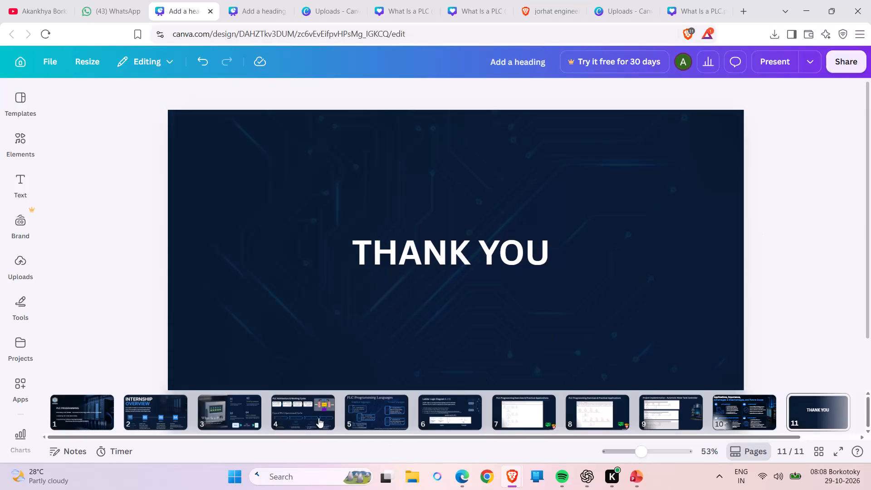
On slide 3, nudge the description under "It receives information" slightly up and left, closer to its heading.
left_click(141, 410)
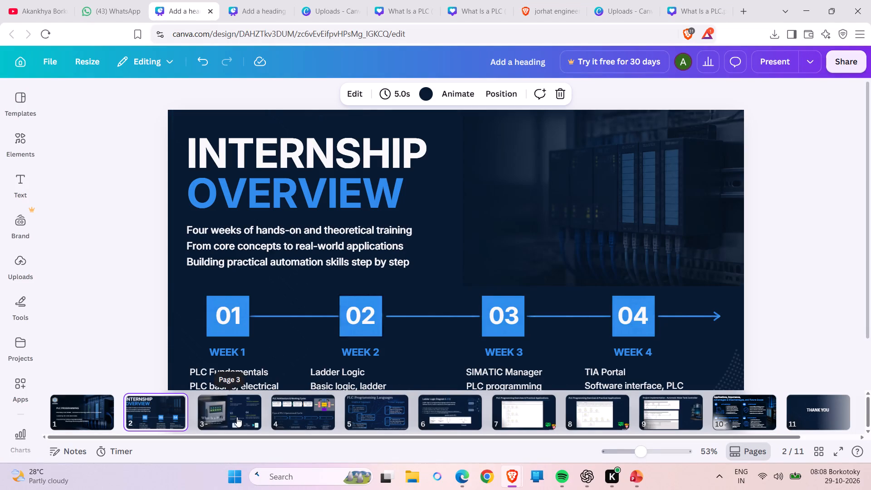
left_click(237, 417)
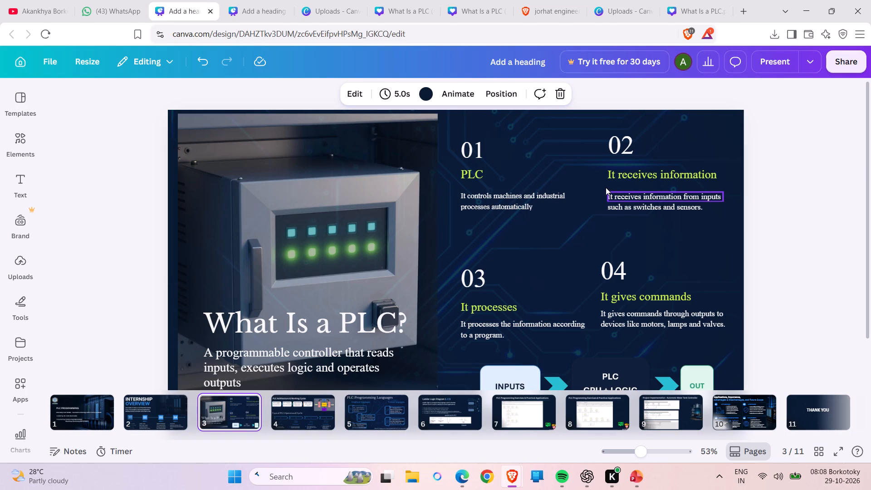
left_click_drag(606, 187, 665, 212)
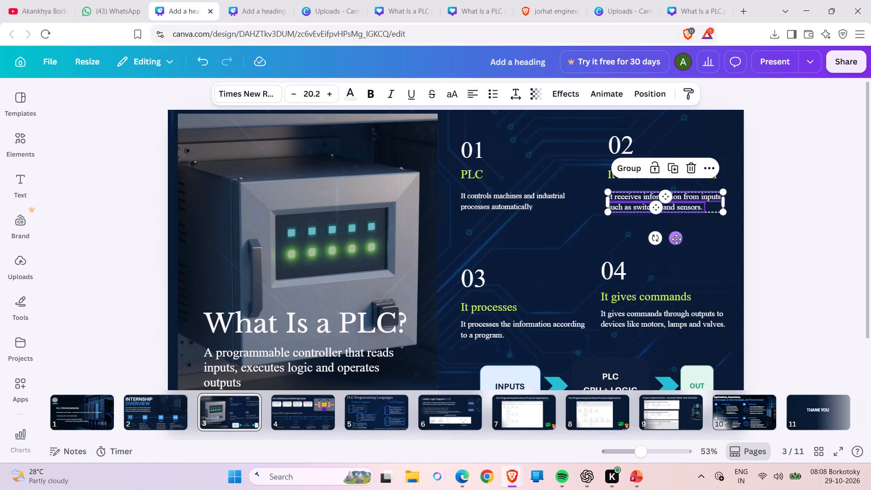
left_click(676, 239)
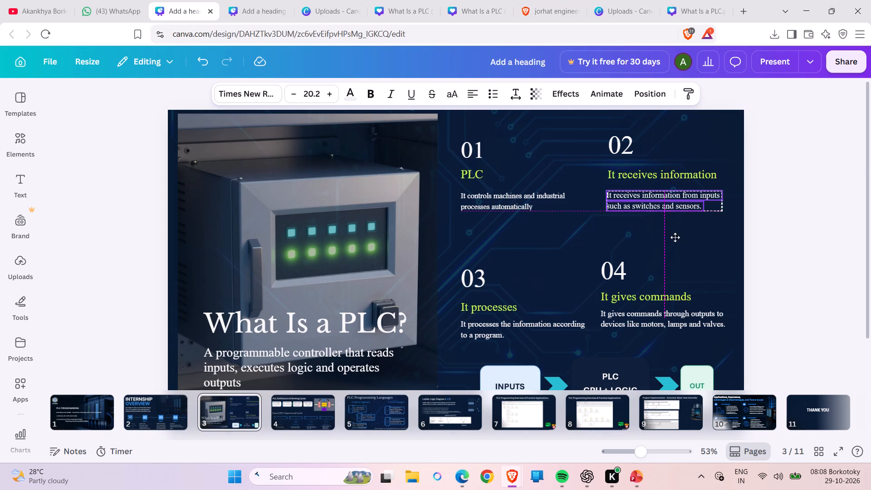
left_click(560, 255)
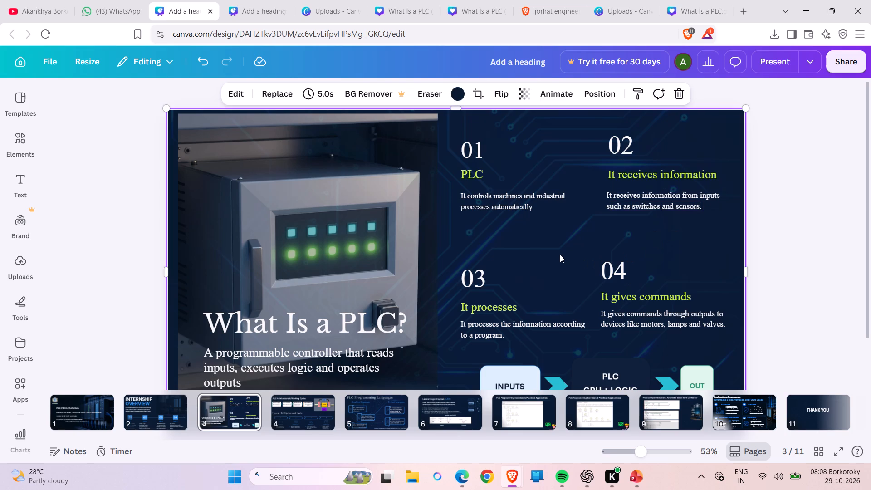
Shift the 01 section's description, PLC heading and number slightly left so they share a left edge, raising the number a little.
left_click_drag(458, 190, 464, 195)
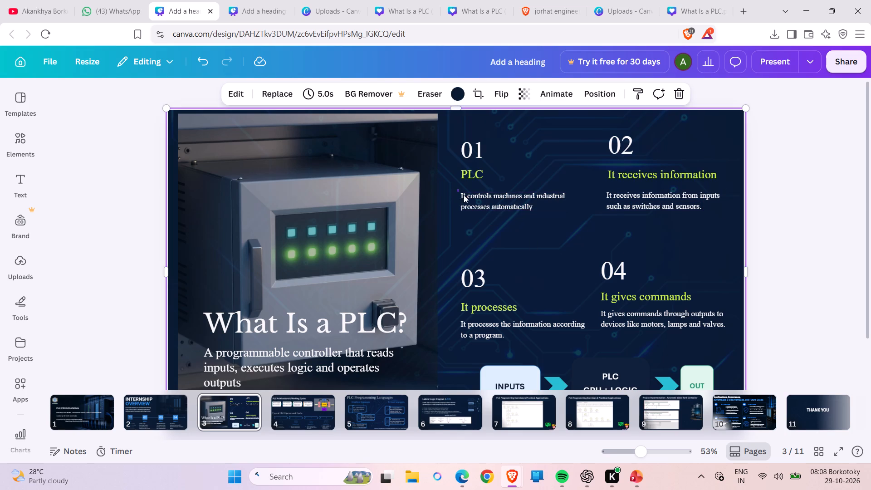
left_click_drag(464, 195, 531, 215)
left_click_drag(523, 236, 519, 230)
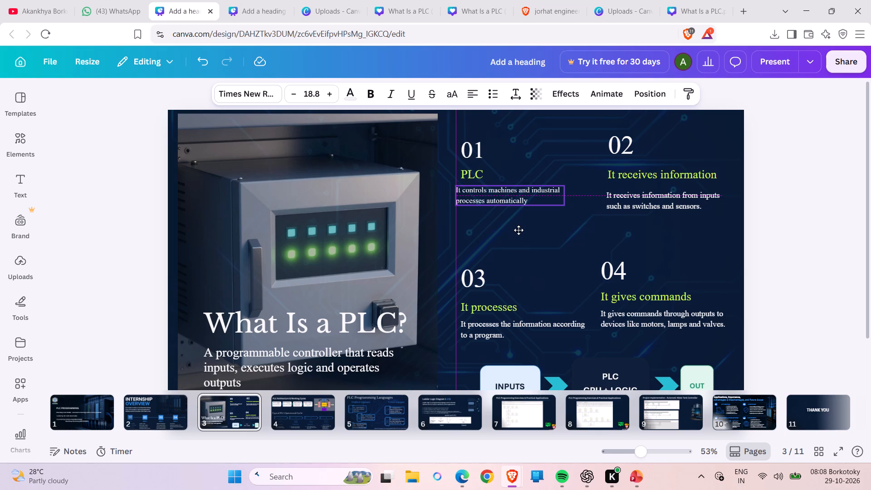
left_click_drag(519, 230, 519, 234)
left_click(543, 243)
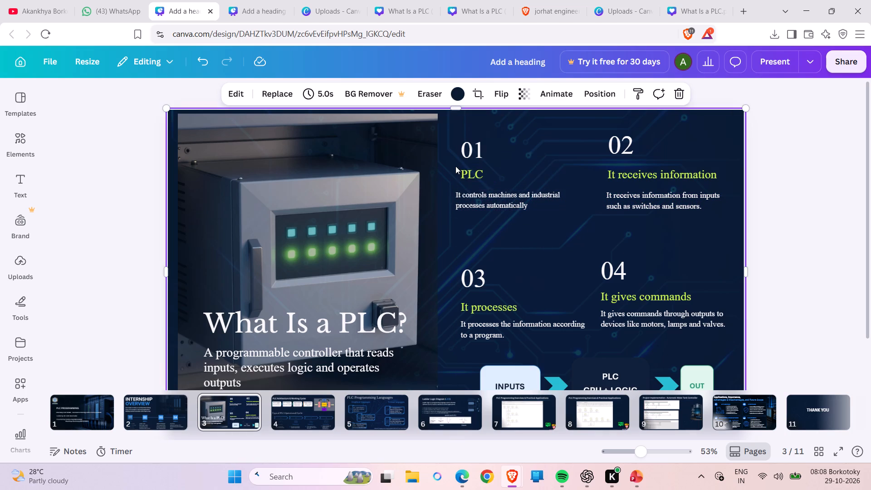
left_click(462, 172)
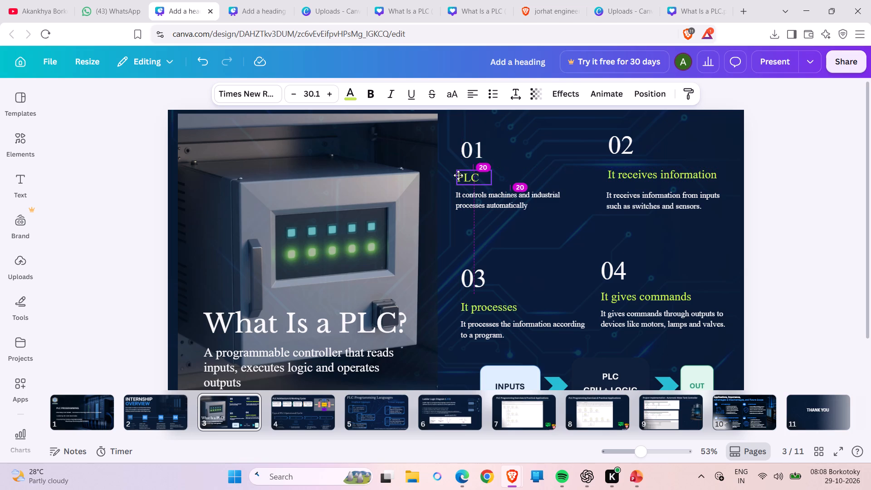
left_click(517, 227)
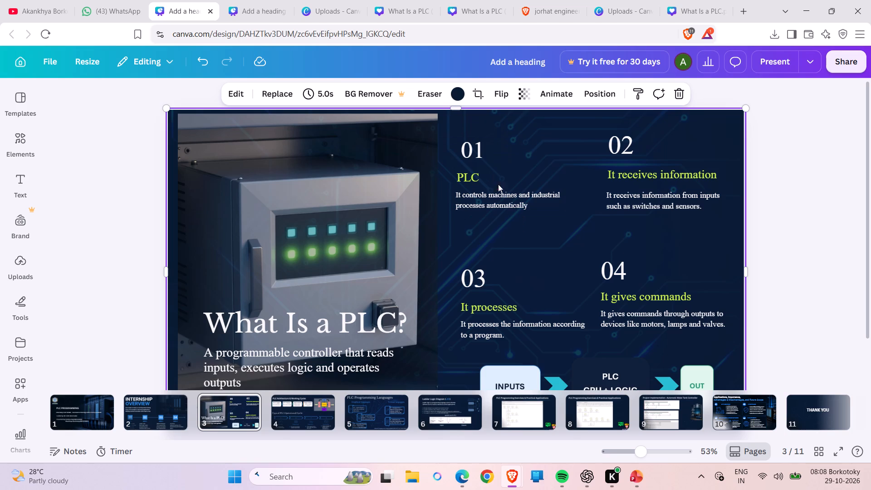
left_click_drag(480, 152, 476, 149)
left_click(561, 236)
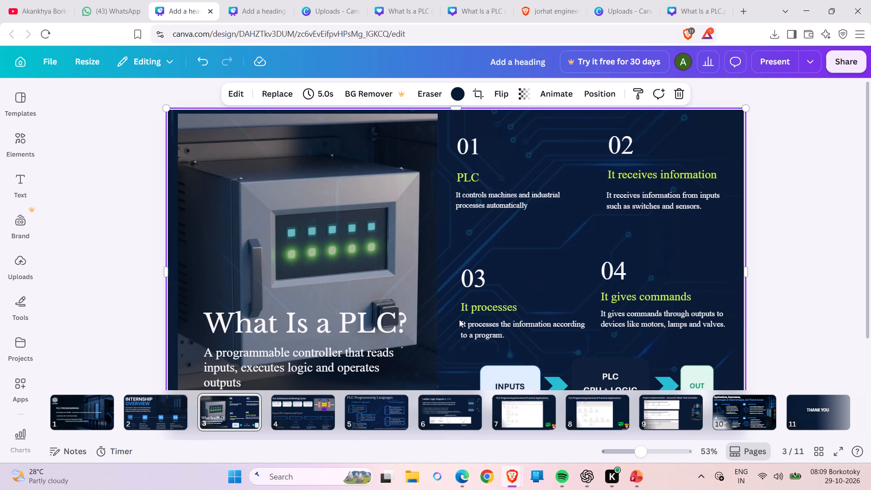
Move the INPUTS, PLC CPU + LOGIC, OUT flow diagram slightly up on slide 3.
left_click_drag(562, 368, 562, 367)
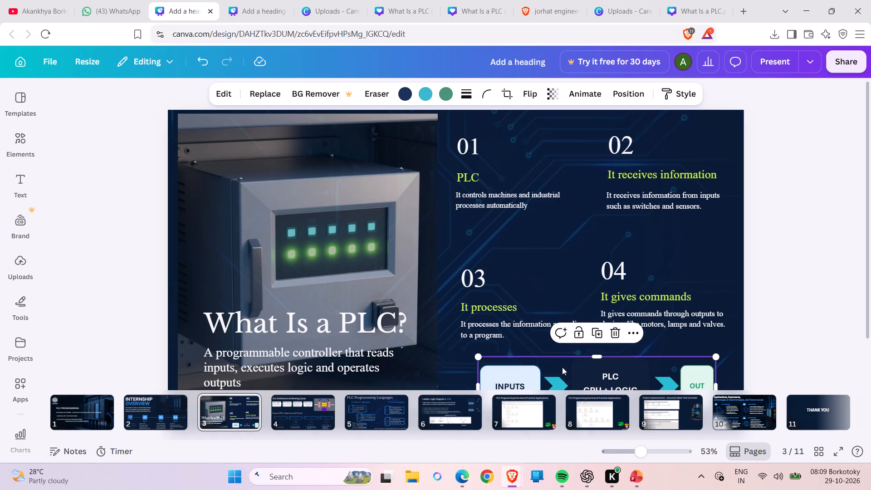
left_click_drag(562, 367, 559, 364)
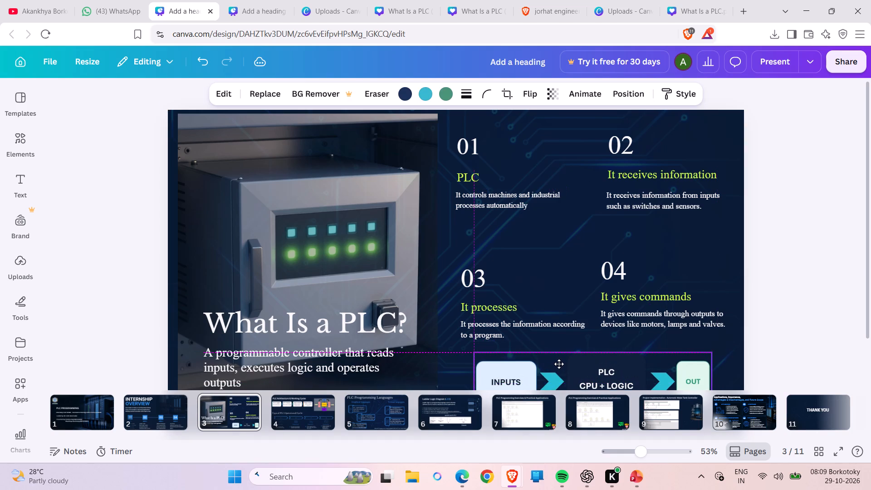
left_click_drag(559, 364, 562, 362)
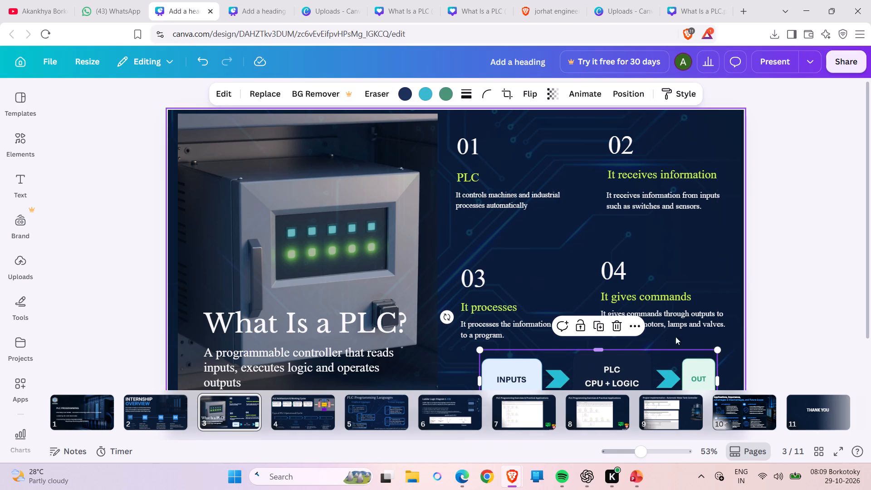
left_click(778, 327)
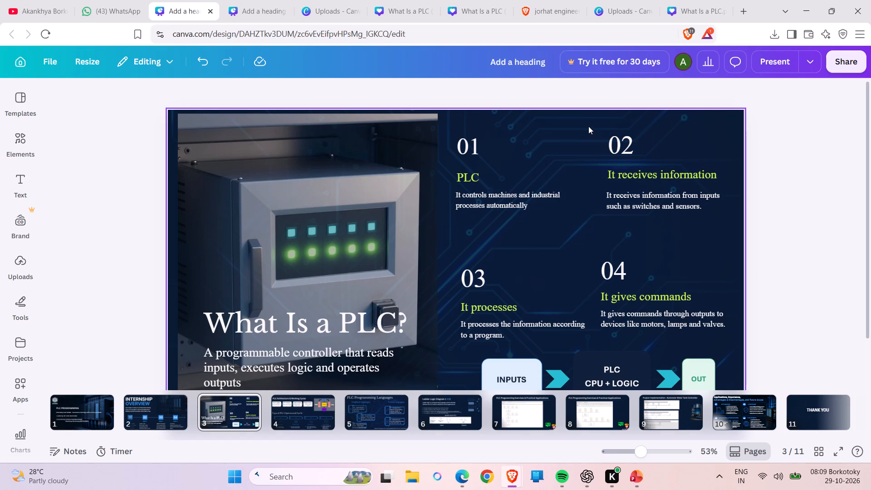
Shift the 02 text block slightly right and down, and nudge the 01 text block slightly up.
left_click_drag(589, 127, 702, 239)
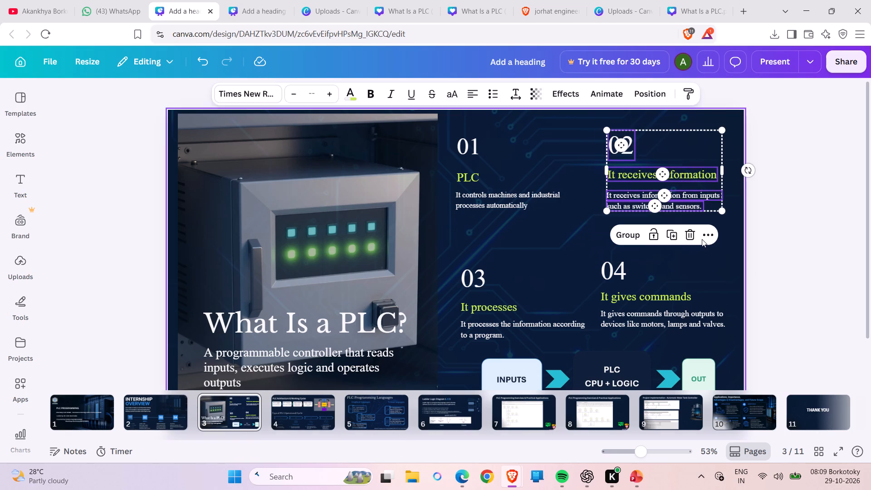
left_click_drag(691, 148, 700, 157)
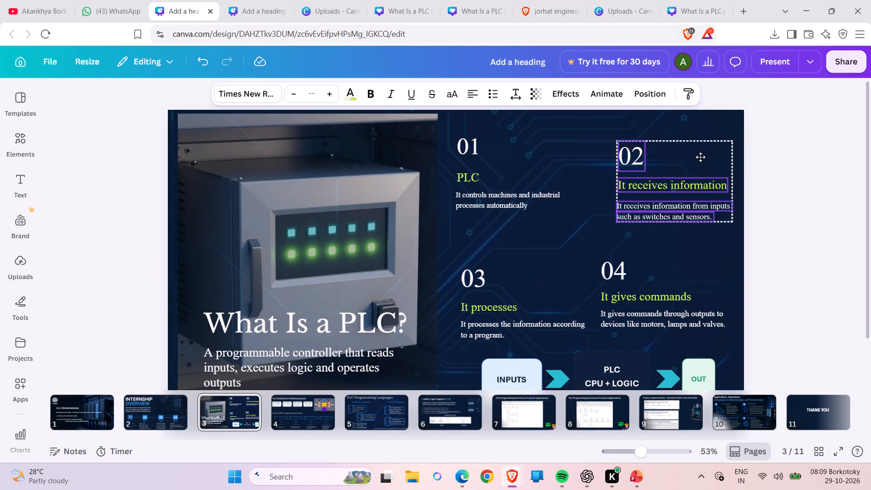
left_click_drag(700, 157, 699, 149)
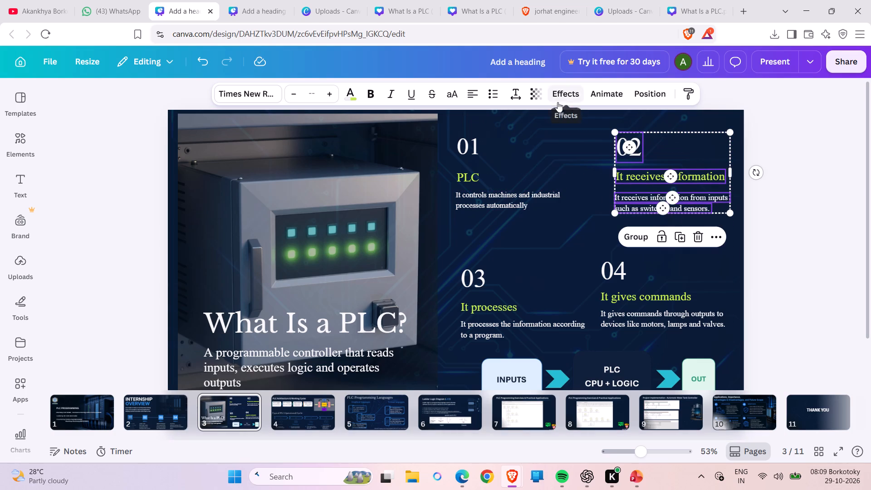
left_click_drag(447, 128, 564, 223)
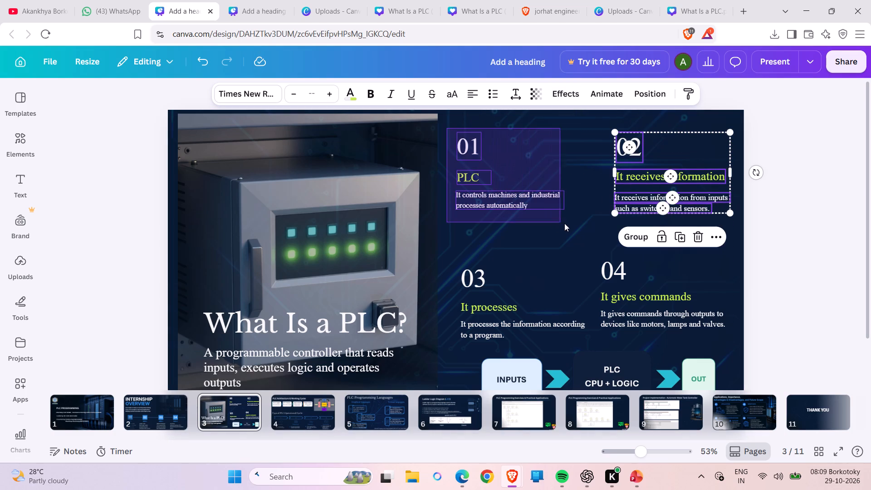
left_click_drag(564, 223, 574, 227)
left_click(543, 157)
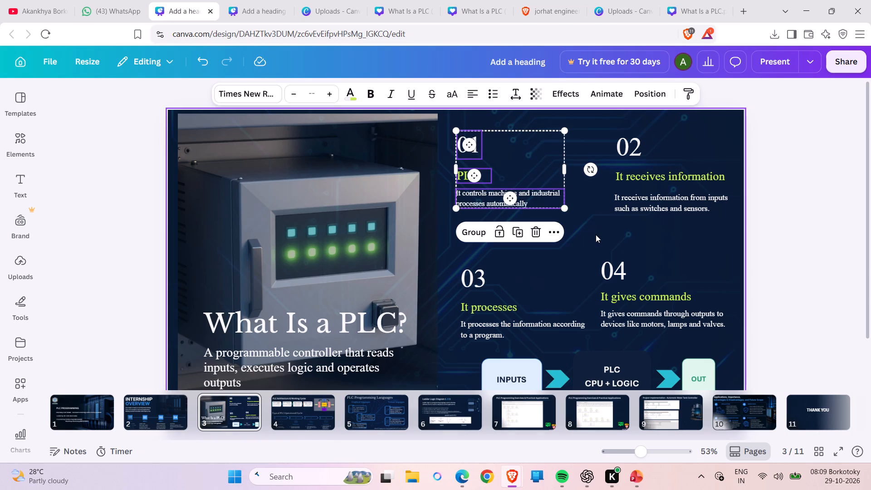
Raise the 04 "It gives commands" and 03 "It processes" text blocks, aligning 03 with the left edge of the 01 block.
left_click_drag(594, 237, 721, 343)
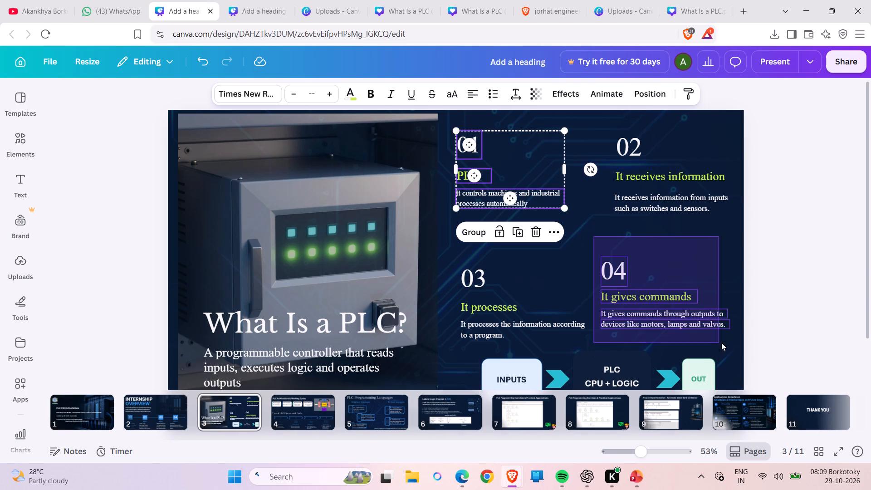
left_click_drag(721, 343, 723, 343)
left_click_drag(702, 283, 702, 271)
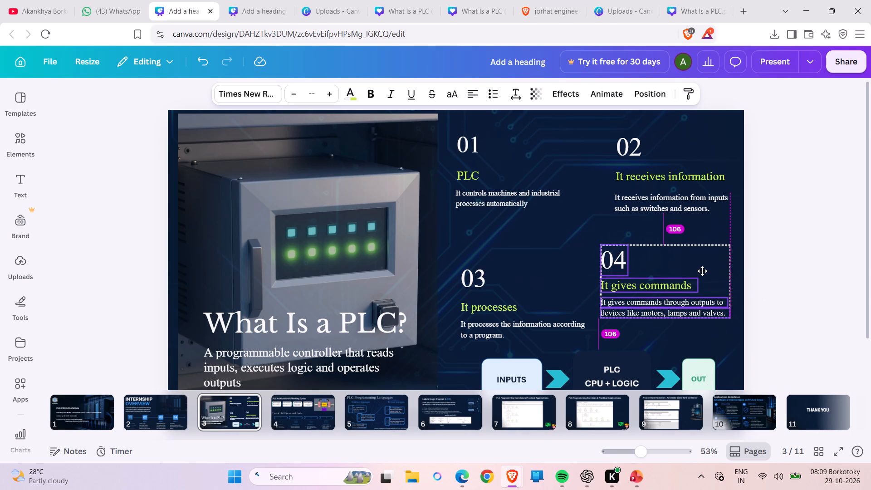
left_click_drag(702, 271, 703, 271)
left_click_drag(460, 250, 530, 348)
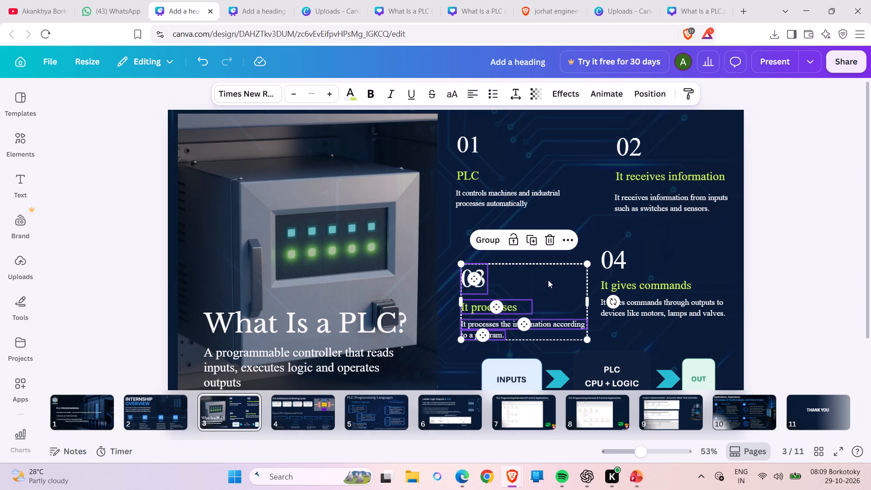
left_click_drag(548, 280, 546, 266)
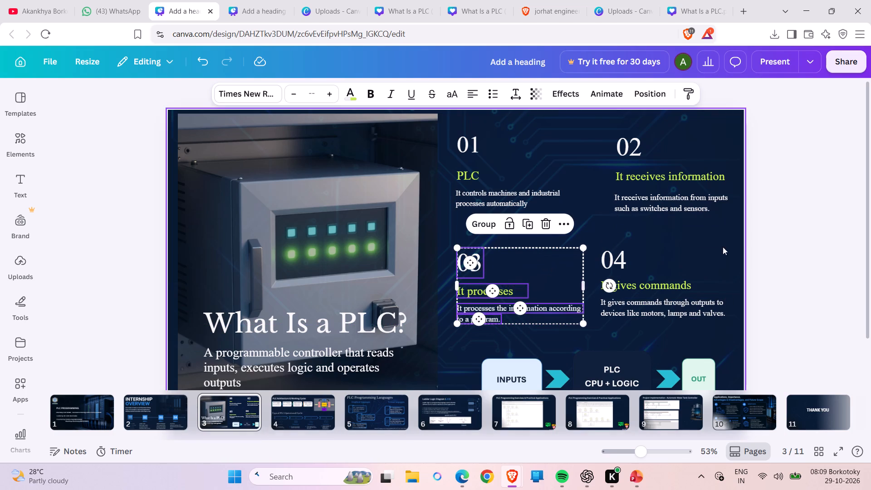
left_click(778, 247)
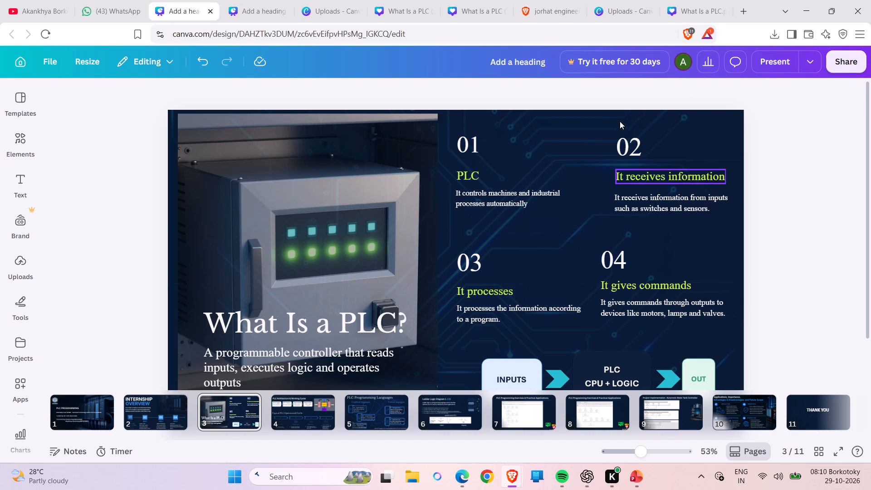
Move the 02 text block down and left above the 04 block, and lower the 01 text block level with it.
left_click_drag(610, 128, 705, 227)
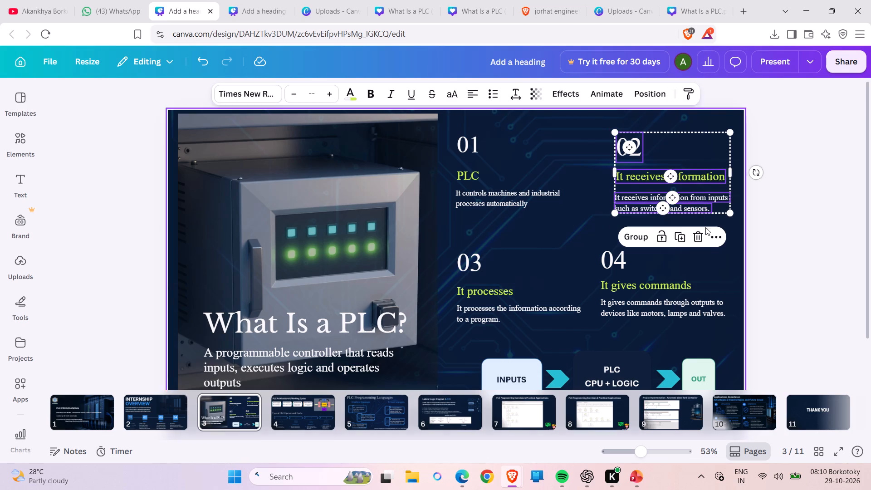
left_click_drag(693, 137, 682, 146)
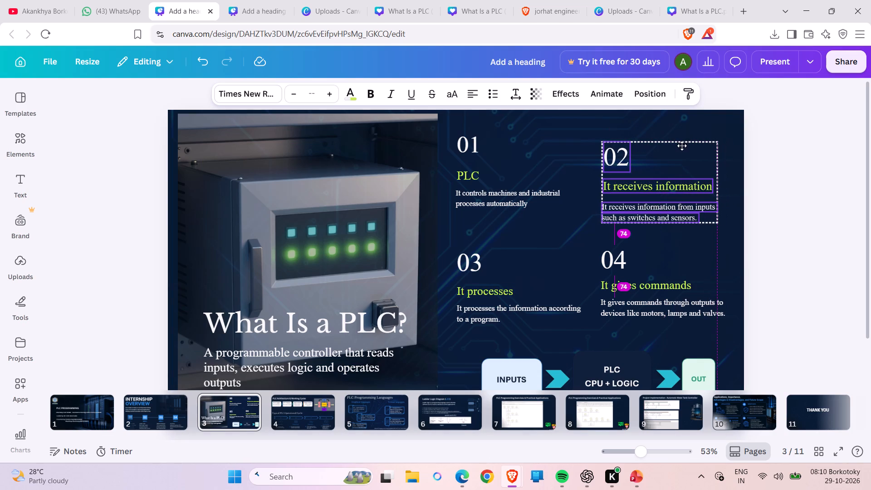
left_click_drag(682, 146, 682, 146)
left_click(773, 150)
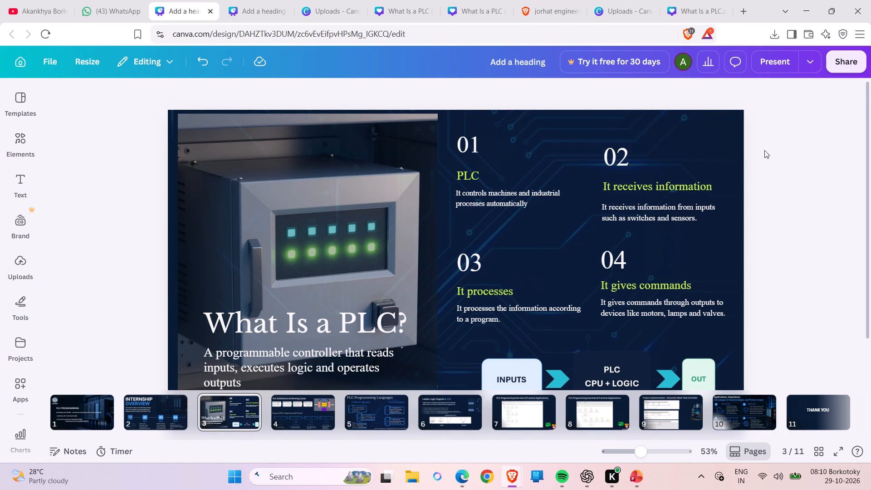
left_click_drag(452, 132, 536, 213)
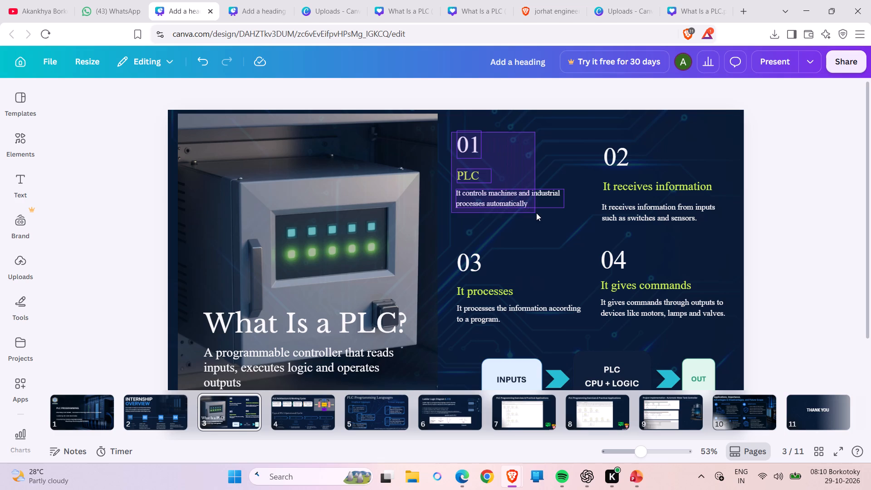
left_click_drag(536, 213, 544, 220)
left_click_drag(524, 148, 523, 161)
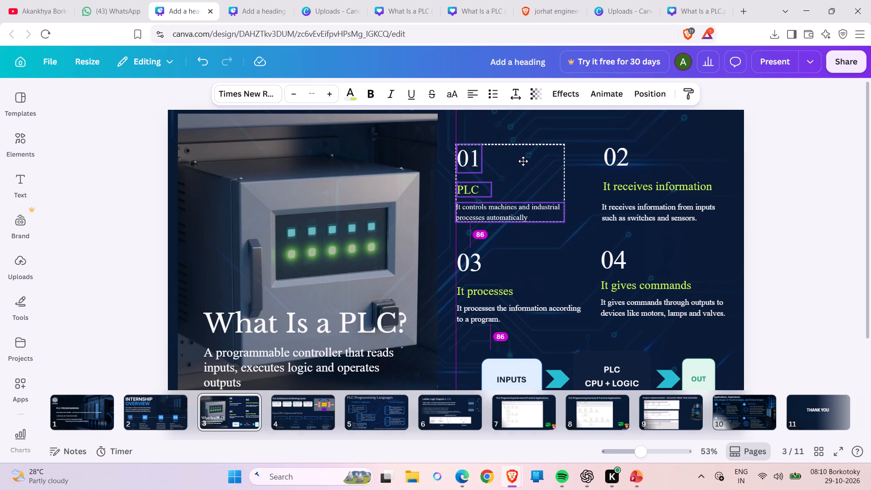
left_click_drag(523, 161, 526, 161)
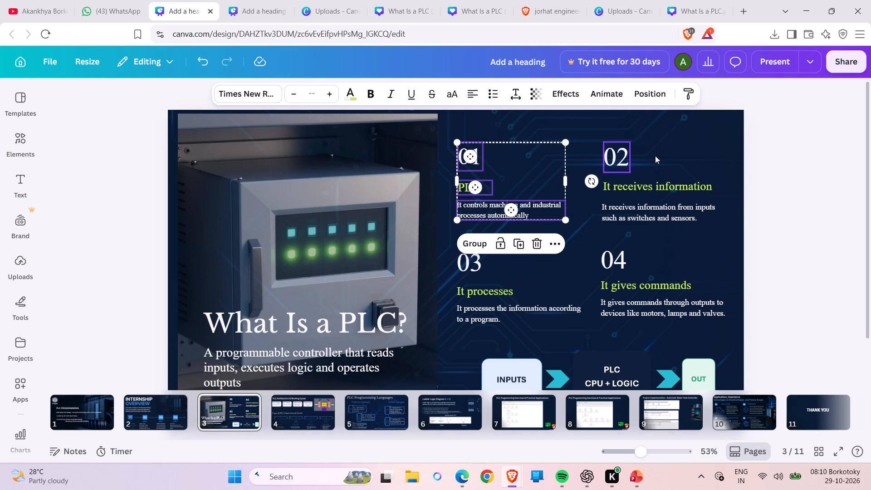
left_click(749, 155)
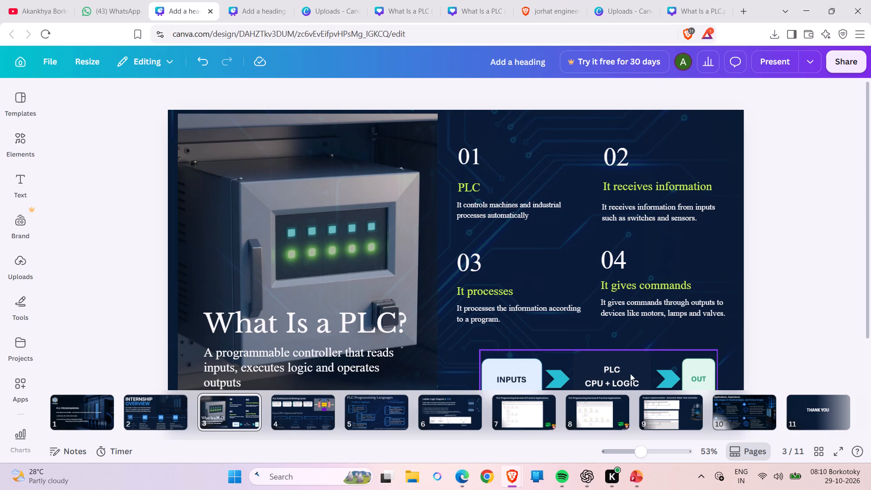
Move the INPUTS to OUT flow diagram up and slightly left, closer beneath the 03 and 04 text blocks.
left_click_drag(628, 375, 616, 363)
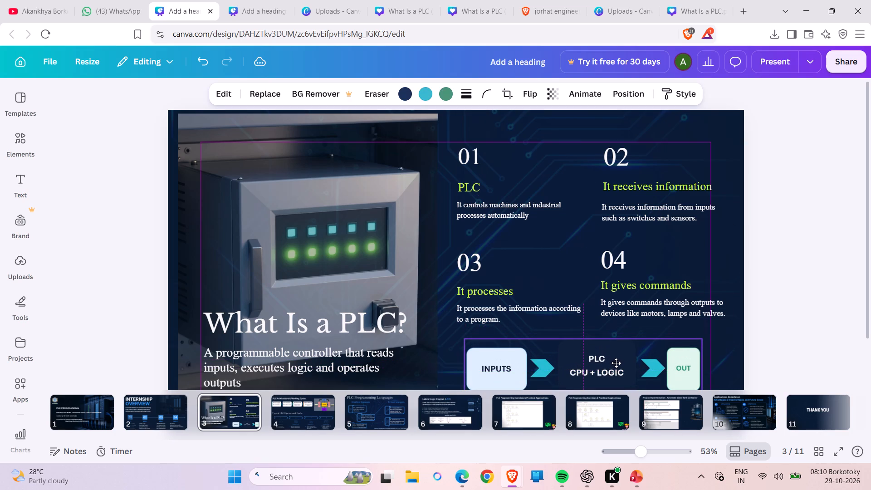
left_click_drag(616, 363, 617, 363)
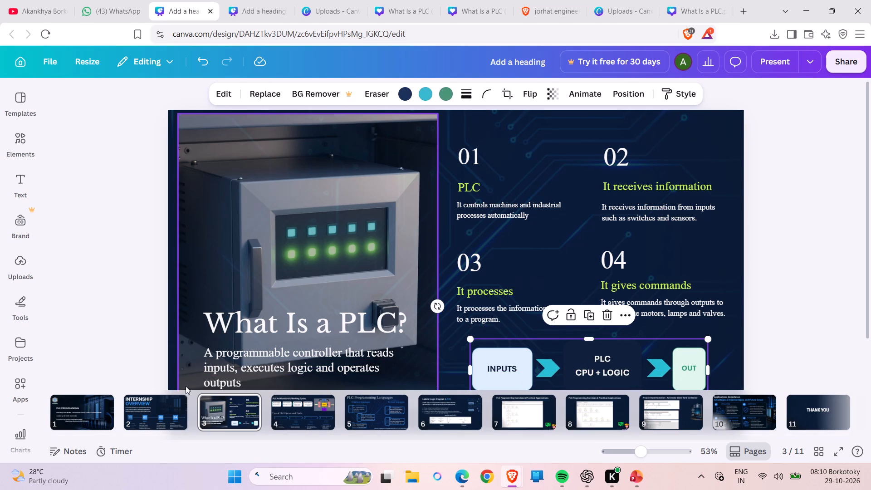
Review the deck in full-screen presentation from slide 1 through slide 7, checking each slide's layout.
left_click(158, 404)
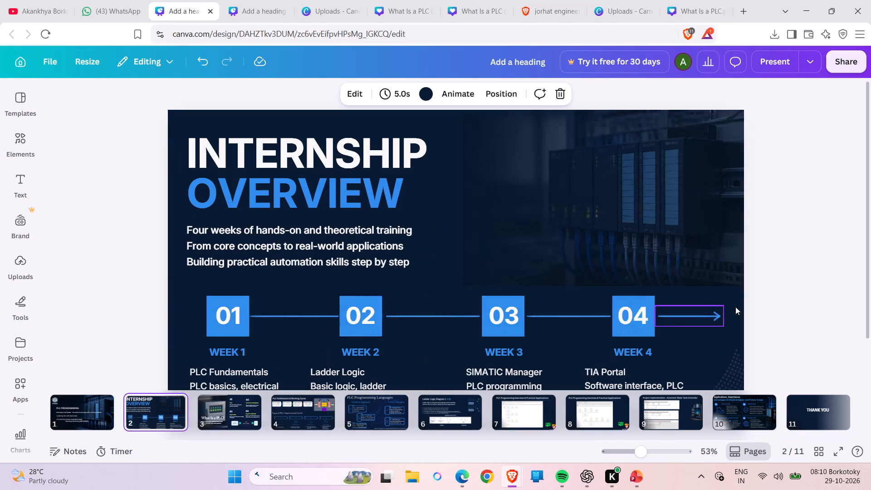
left_click(744, 306)
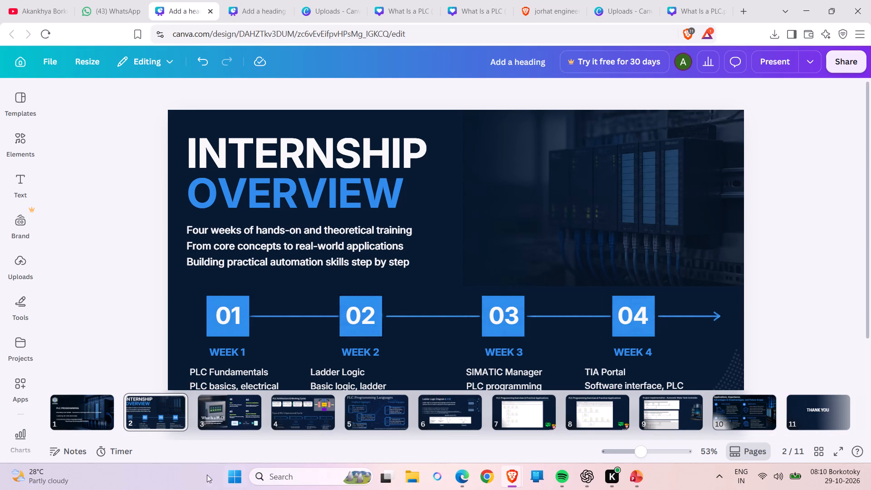
left_click(82, 407)
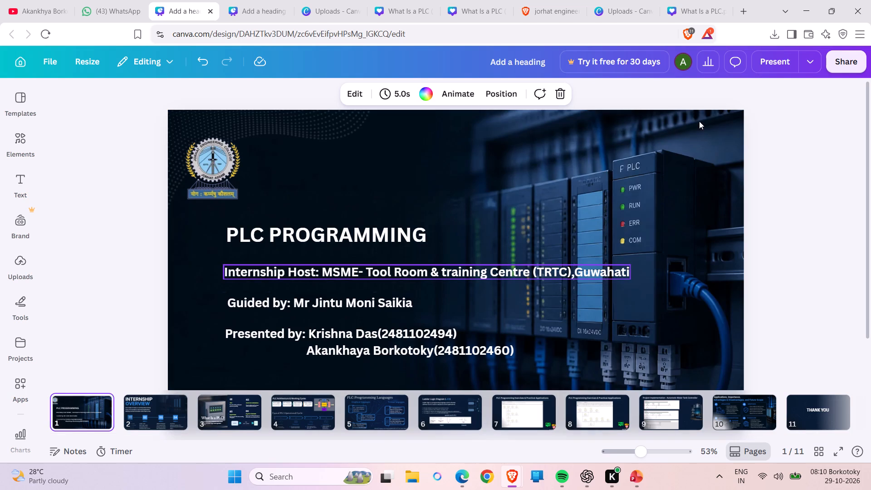
left_click(771, 54)
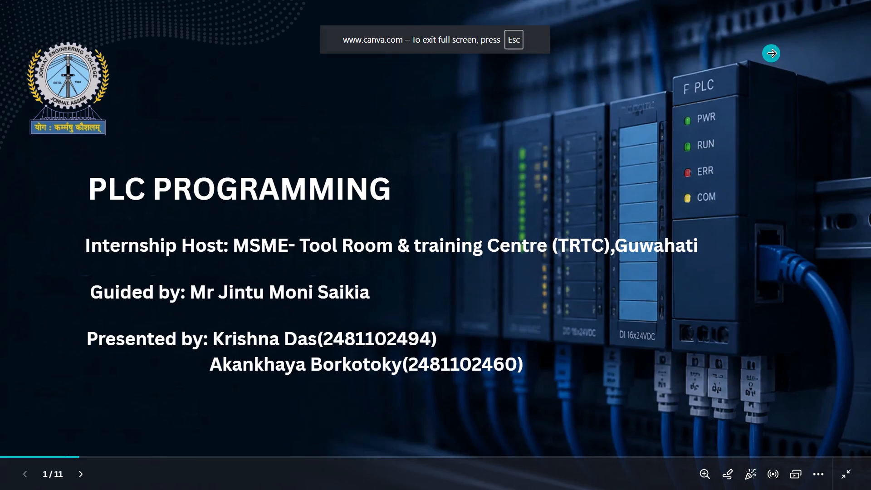
key("Right")
key("Right")
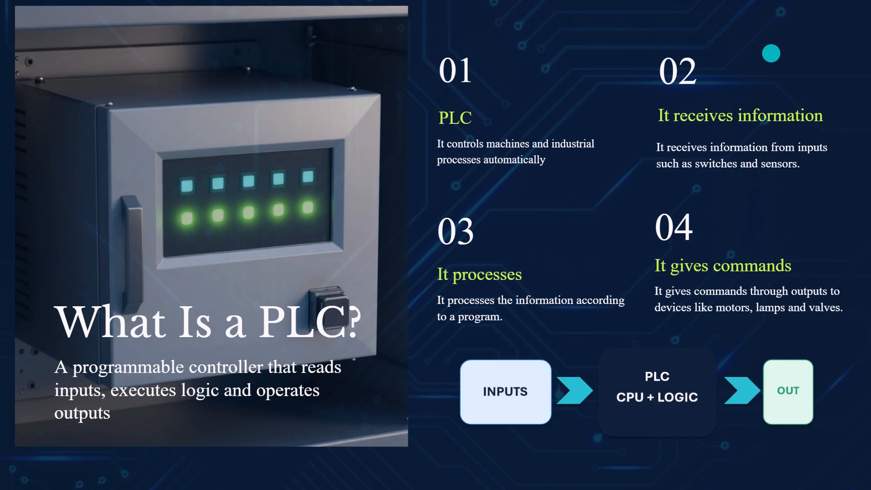
key("Right")
key("Right")
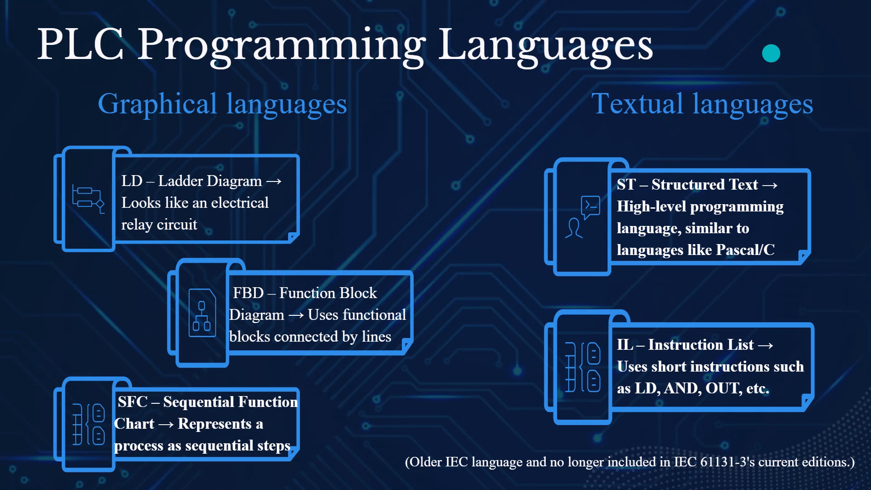
key("Right")
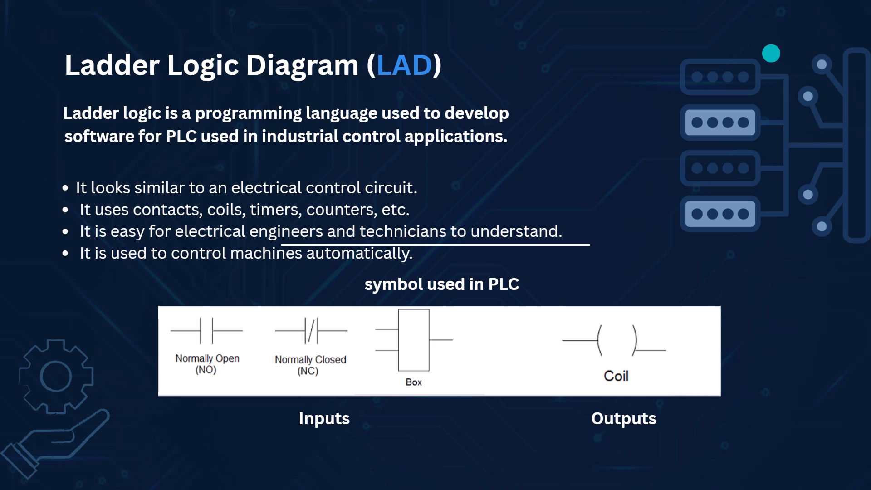
left_click(815, 173)
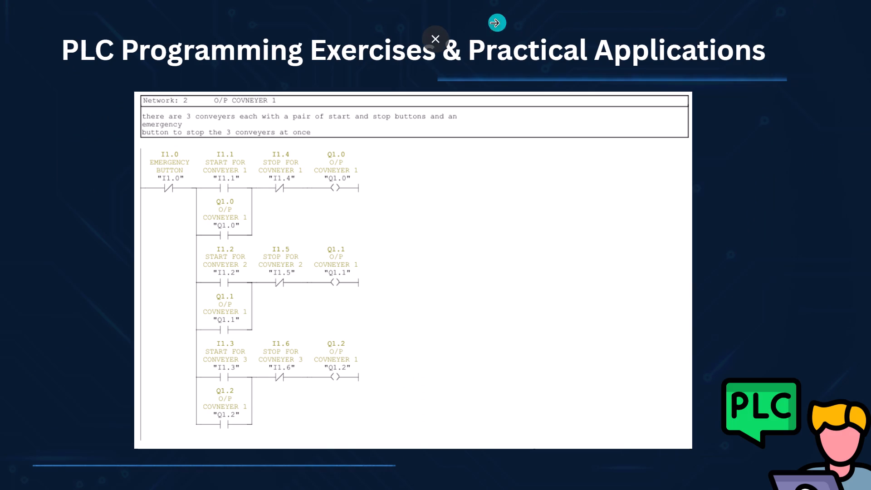
left_click(433, 40)
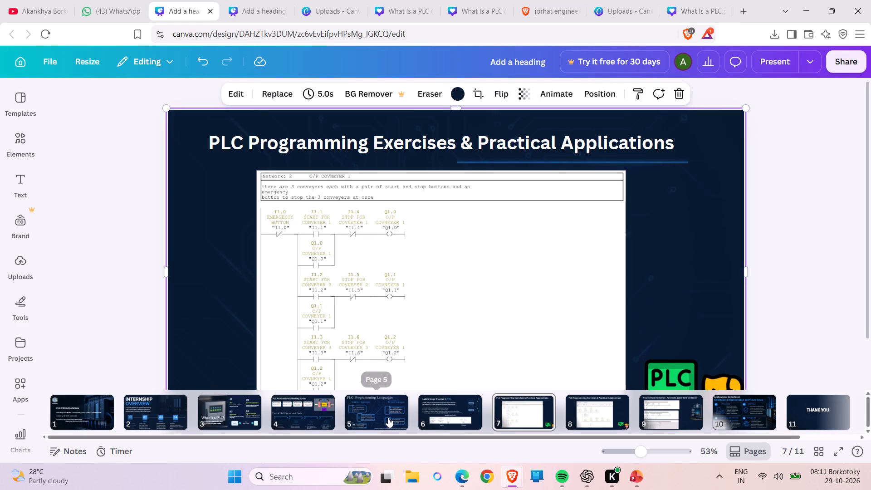
Set the transparency of the circuit background image on slide 5, PLC Programming Languages, to 20.
left_click(387, 416)
left_click(480, 274)
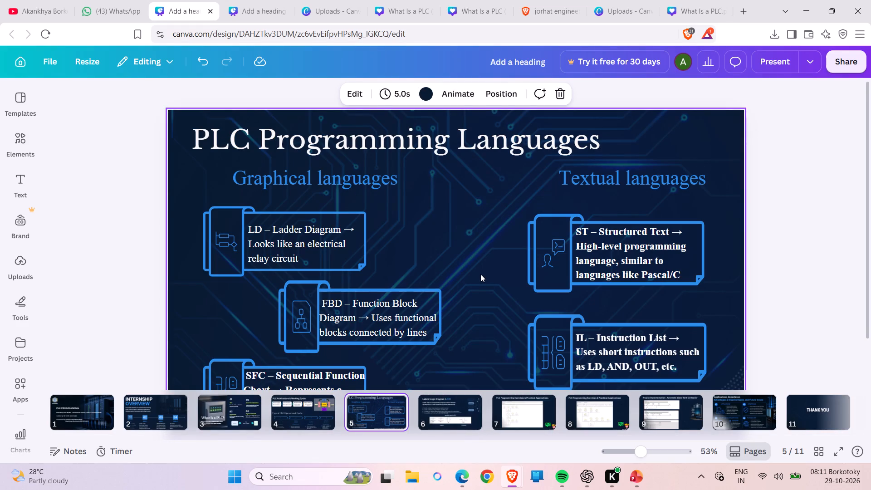
left_click(528, 93)
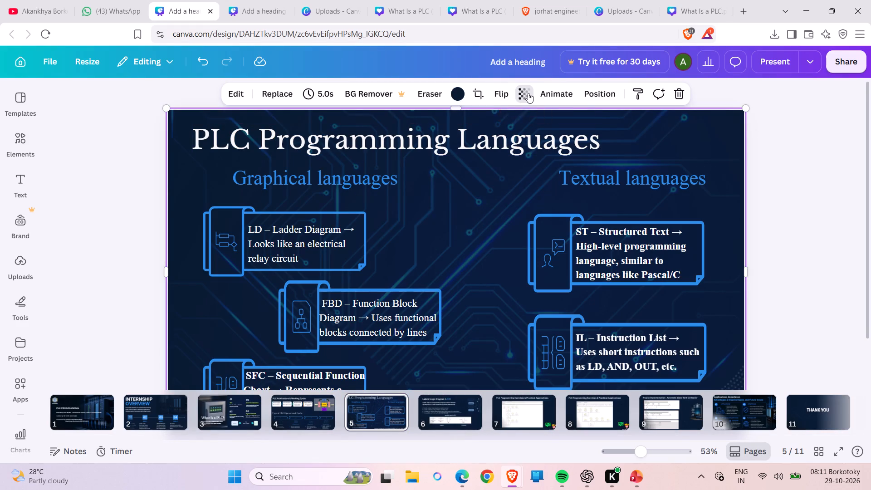
left_click_drag(482, 143, 474, 143)
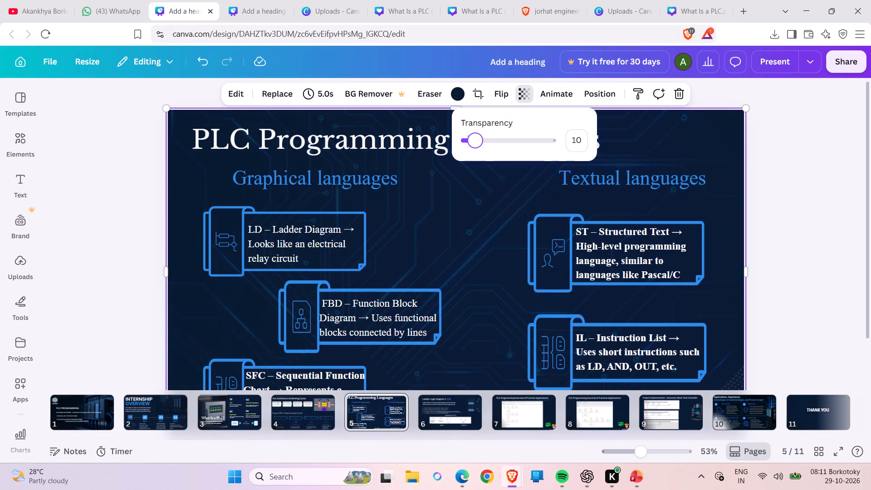
left_click_drag(474, 143, 476, 146)
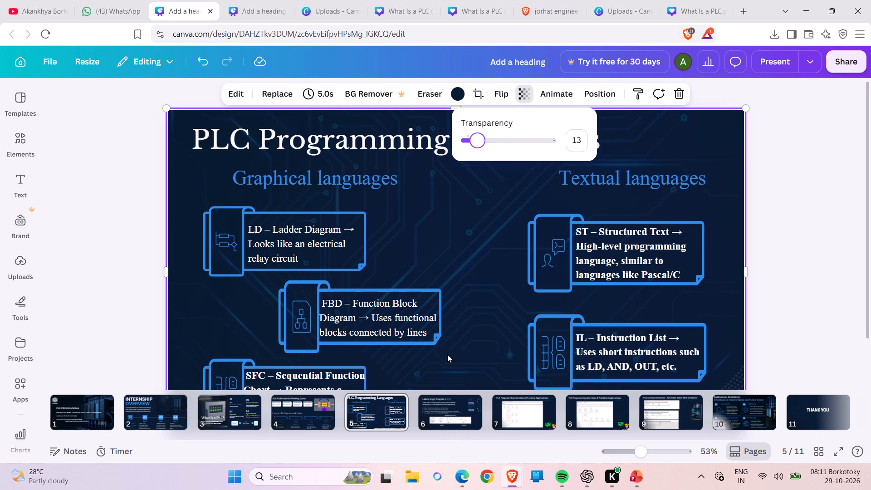
left_click(484, 142)
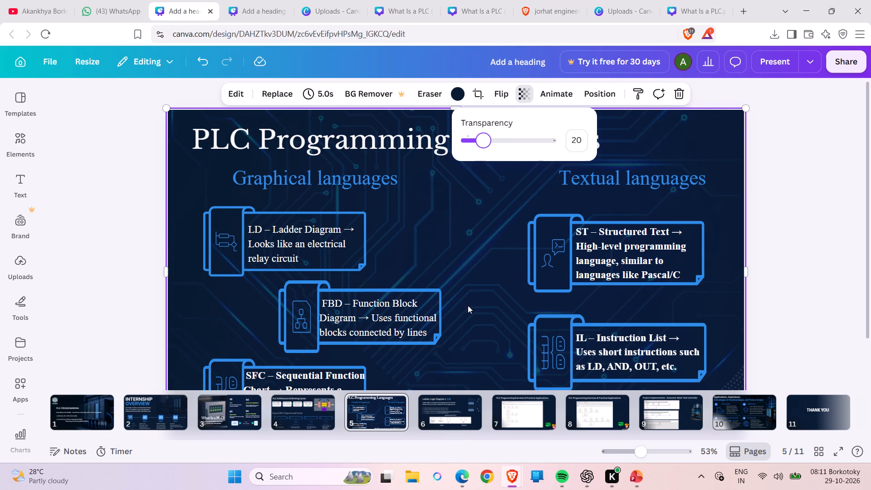
Set the transparency of the LD – Ladder Diagram card under Graphical languages to 70.
left_click(363, 267)
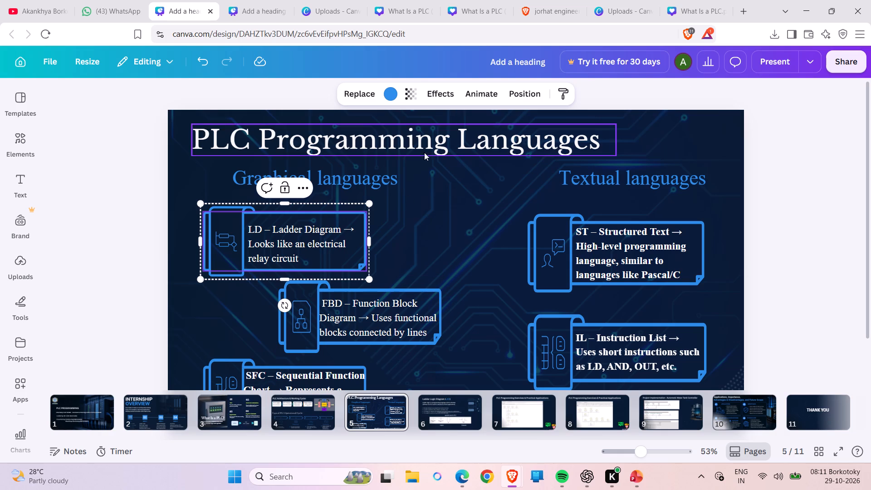
left_click(409, 95)
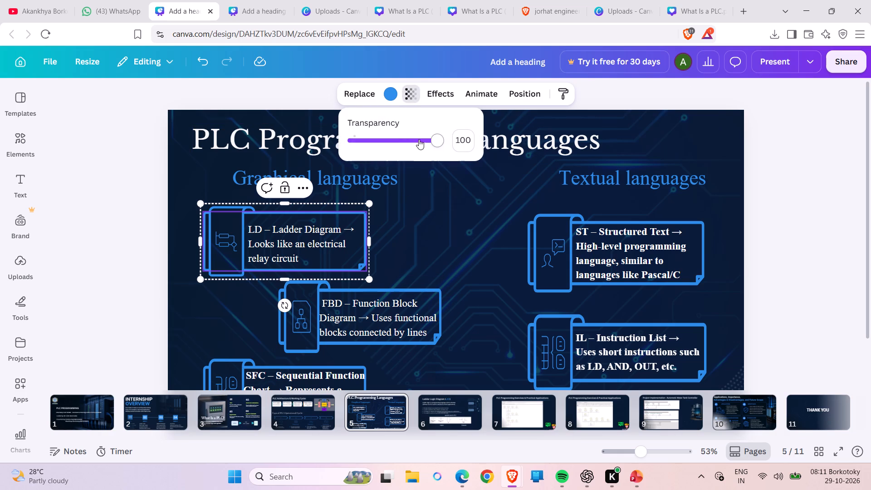
left_click_drag(419, 139, 395, 147)
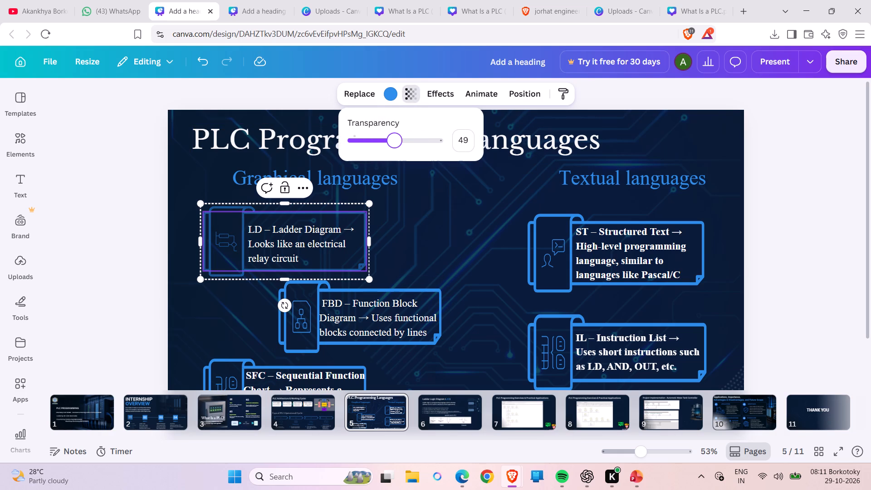
left_click_drag(395, 147, 396, 147)
left_click(428, 184)
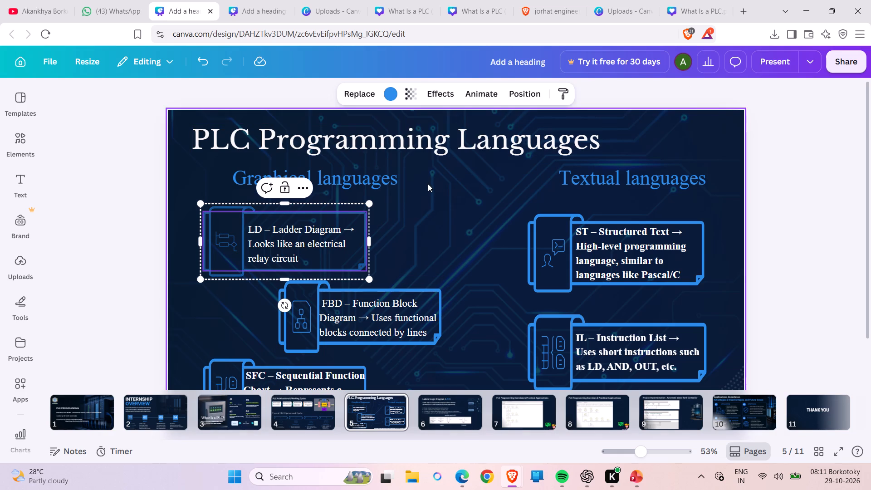
left_click(363, 218)
left_click(382, 95)
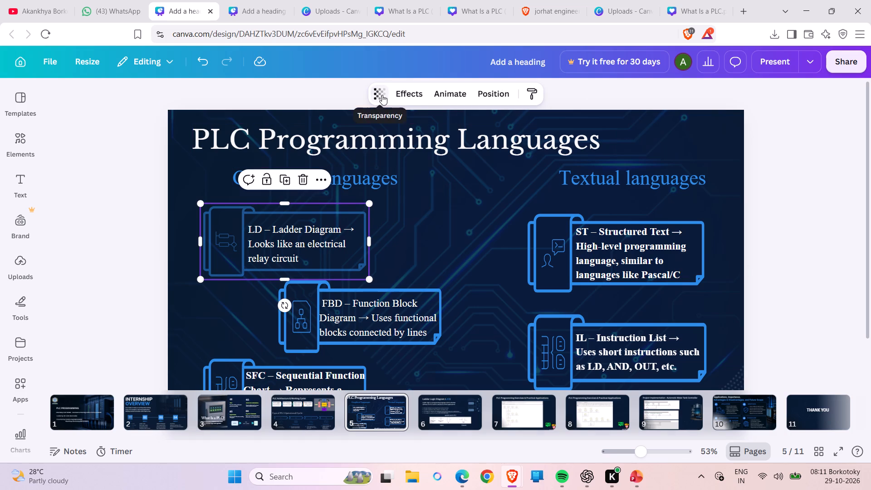
left_click_drag(368, 143, 369, 143)
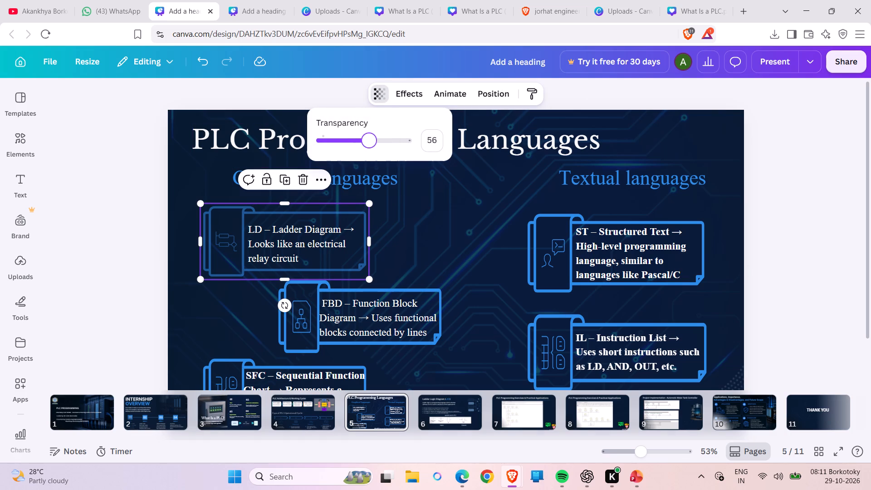
left_click_drag(369, 143, 381, 144)
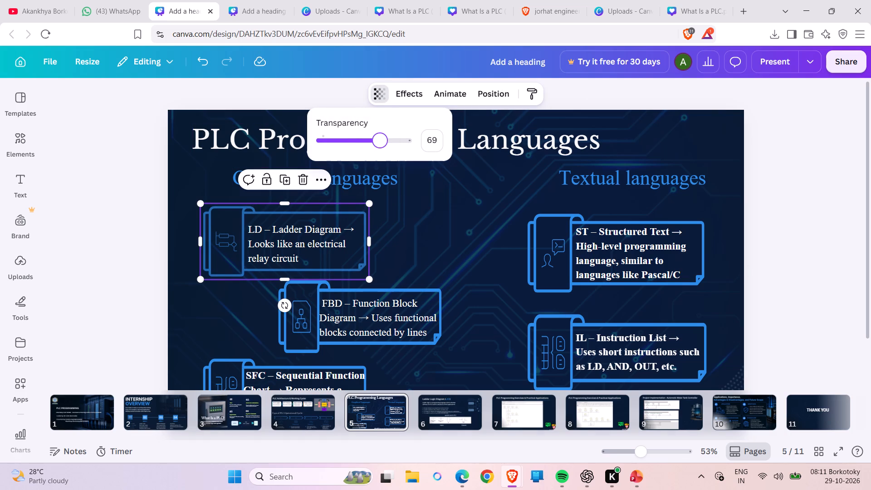
left_click_drag(381, 144, 382, 147)
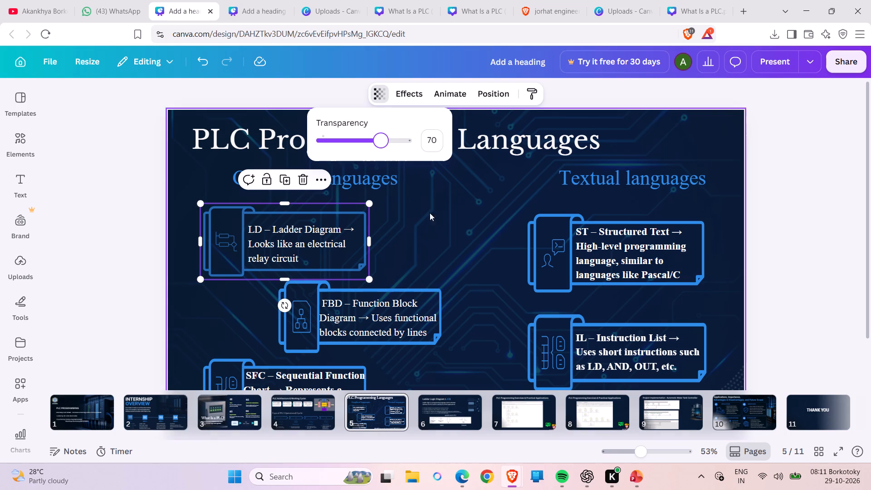
left_click(435, 232)
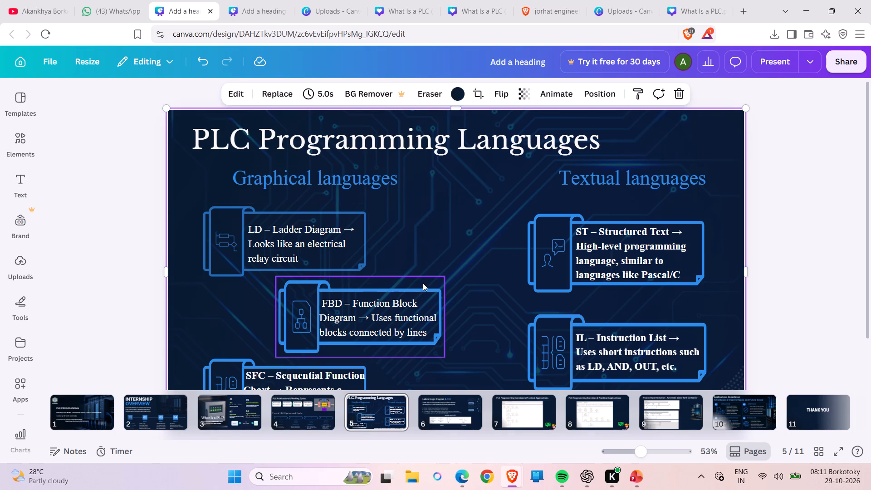
Set the transparency of the FBD – Function Block Diagram card's frame to 70.
left_click(421, 289)
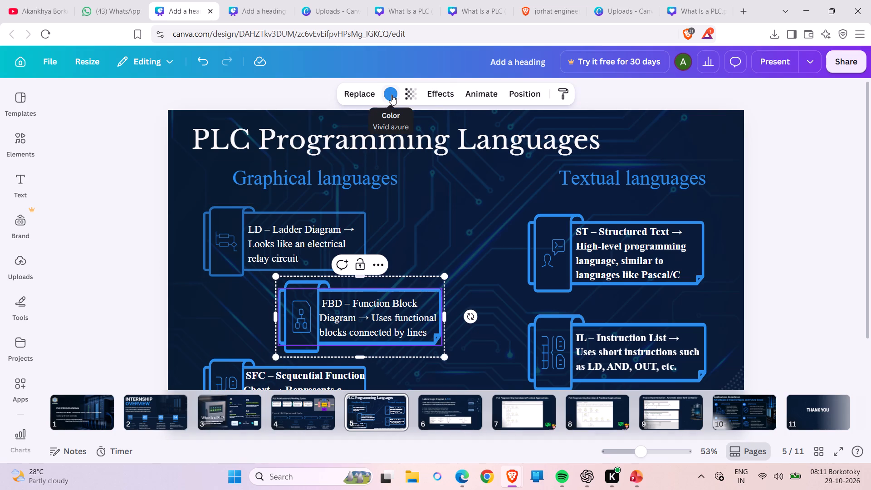
left_click(406, 91)
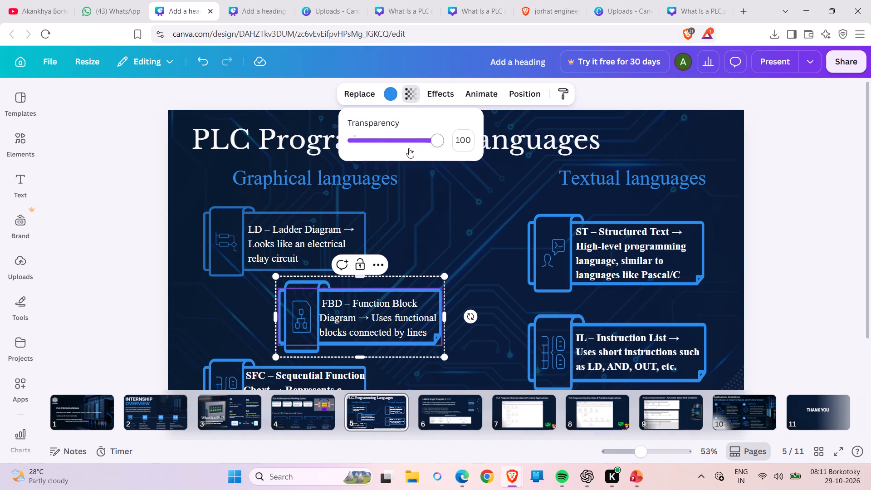
left_click(408, 142)
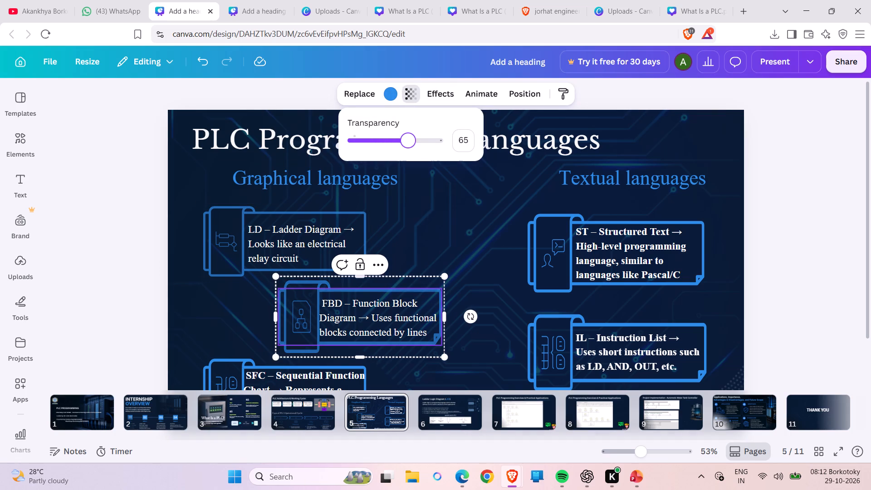
left_click(414, 142)
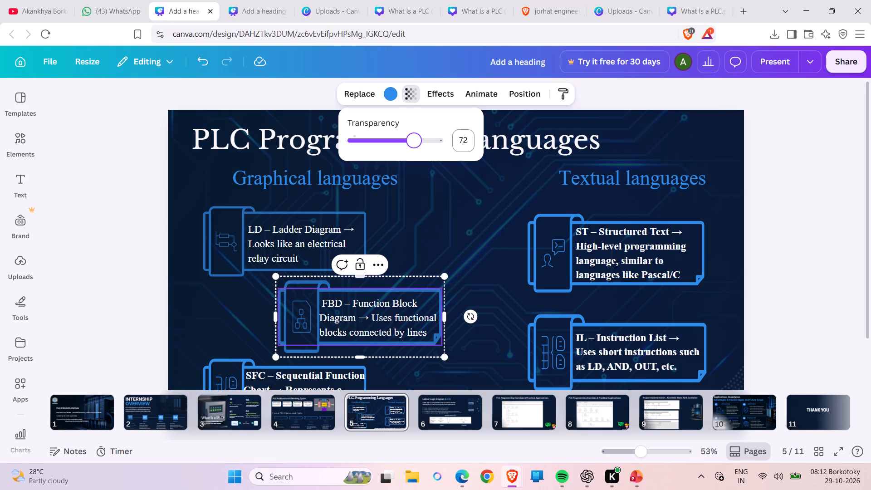
left_click(463, 142)
key("BackSpace")
type("70")
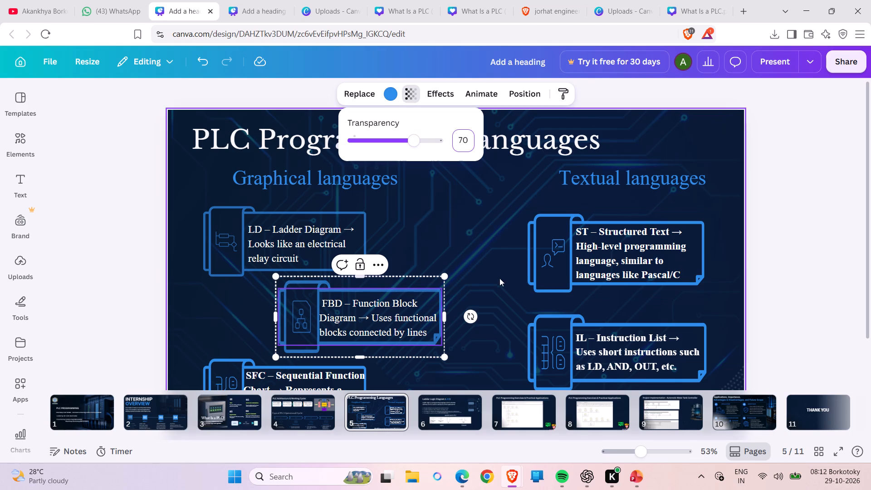
left_click(489, 275)
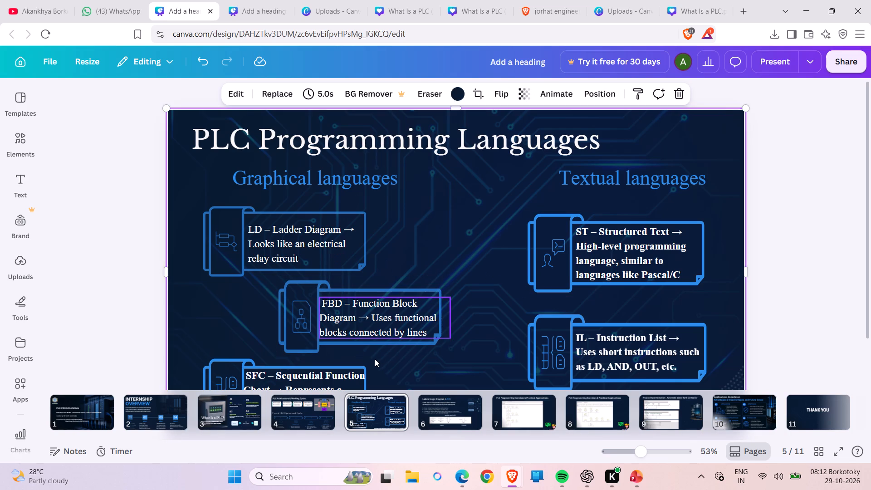
Set the transparency of the SFC – Sequential Function Chart card's frame to 70.
left_click(351, 367)
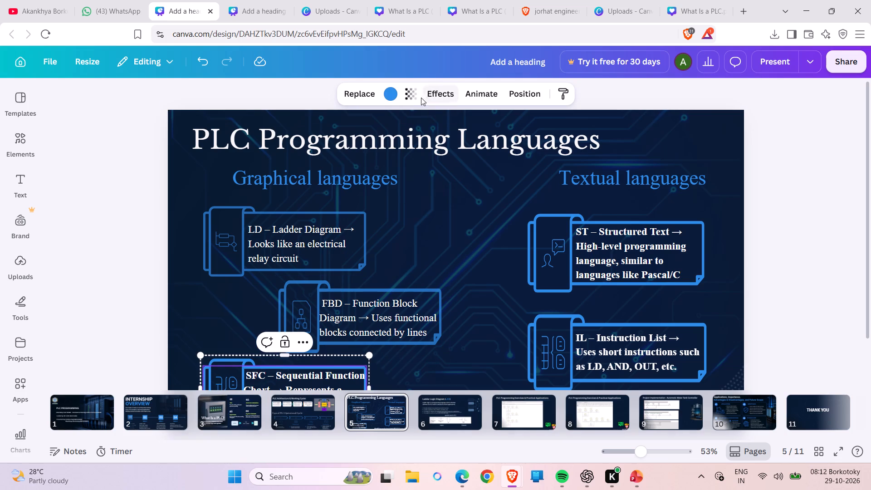
left_click(414, 98)
left_click(458, 134)
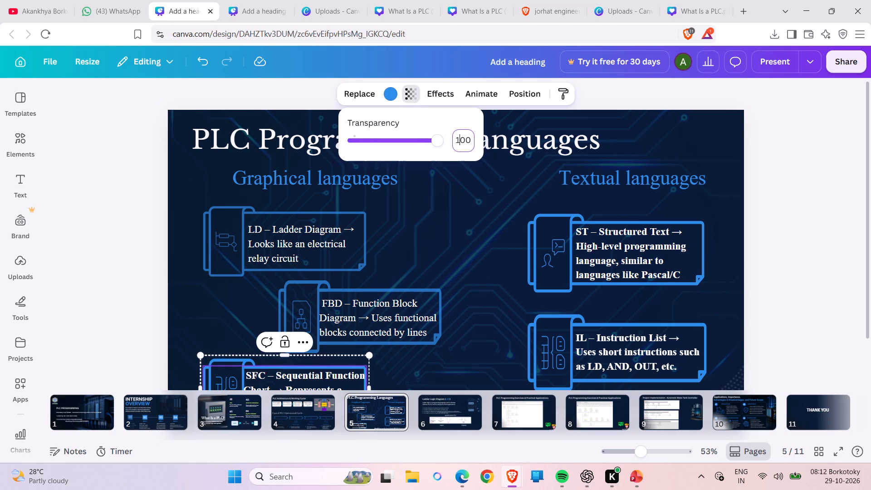
key("BackSpace")
type("70")
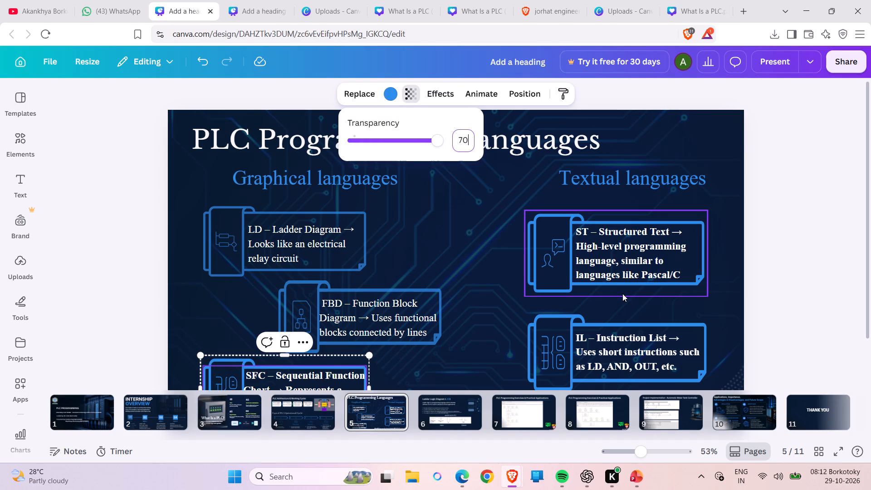
Set the transparency of the ST – Structured Text card under Textual languages to 70.
left_click(625, 290)
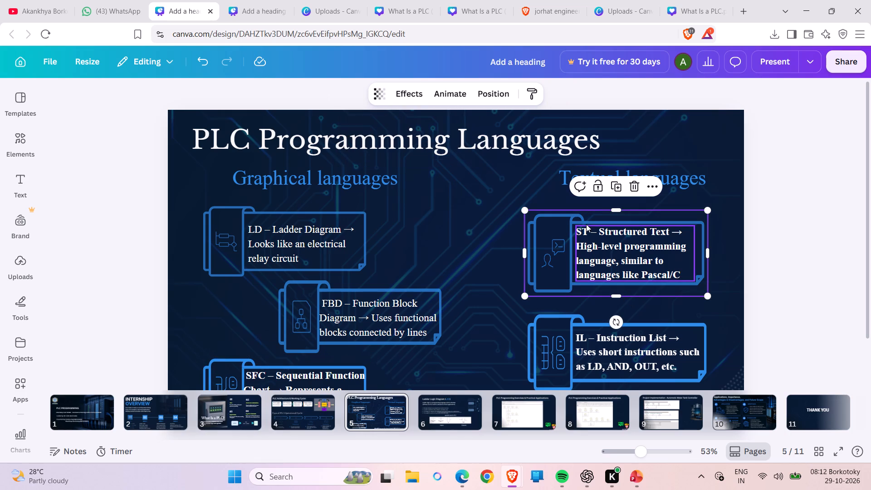
left_click(382, 90)
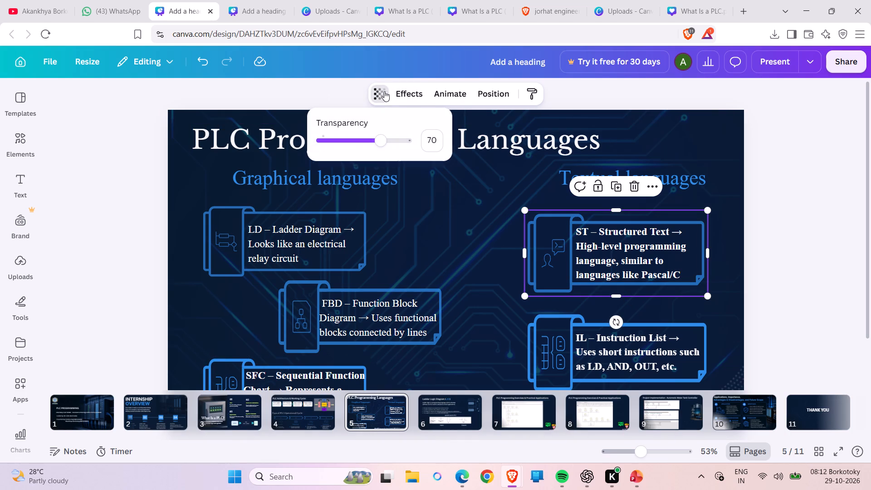
Set the transparency of the IL – Instruction List card under Textual languages to 70.
left_click(526, 333)
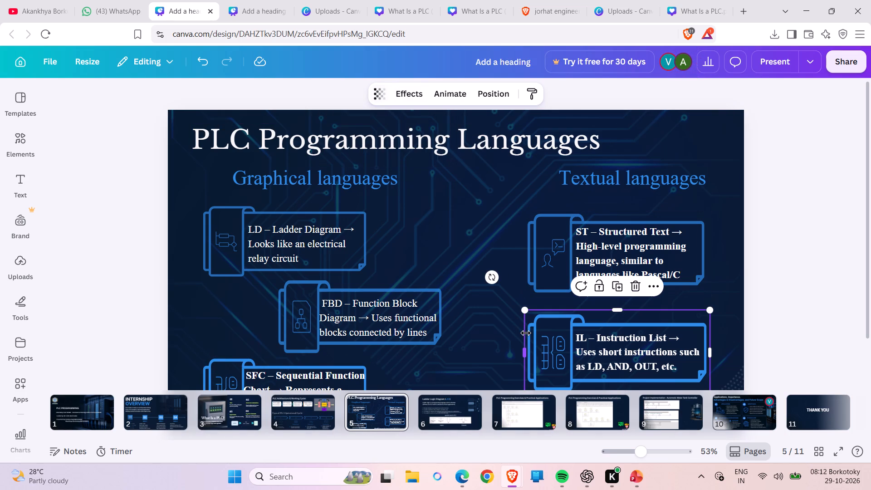
left_click(531, 333)
left_click(374, 99)
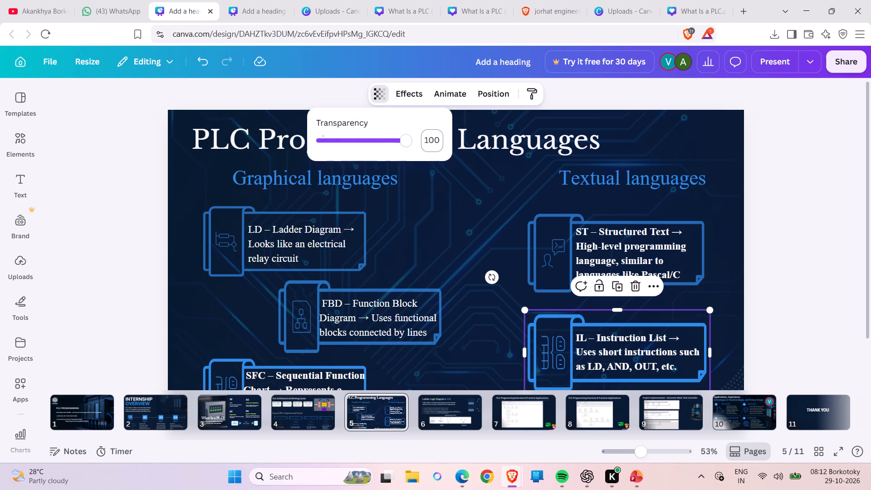
left_click(428, 138)
key("BackSpace")
type("70")
key("Return")
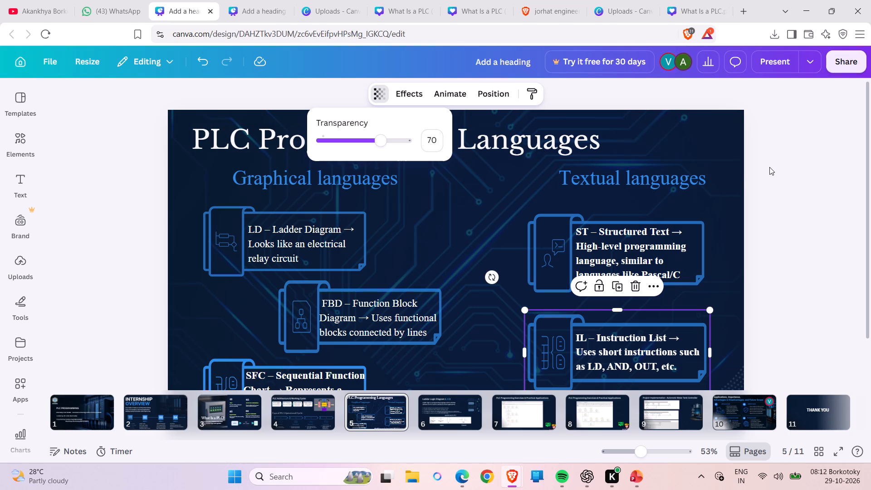
On slide 6, Ladder Logic Diagram, move the white divider line off the bullet list to just above the "symbol used in PLC" heading.
left_click(308, 410)
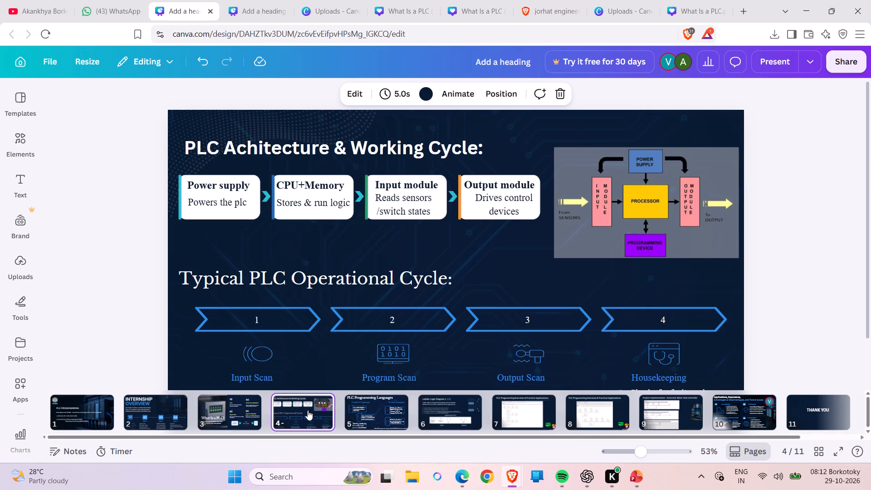
key("Right")
key("Right")
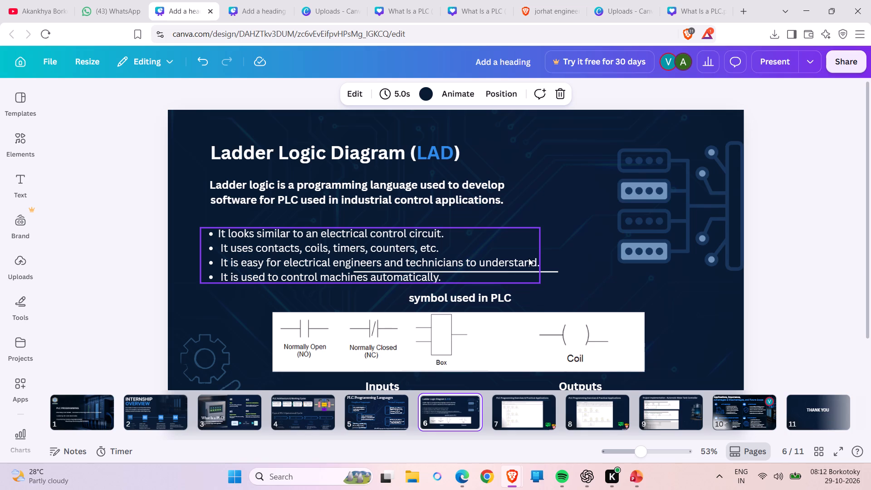
left_click(529, 272)
left_click_drag(529, 272, 554, 266)
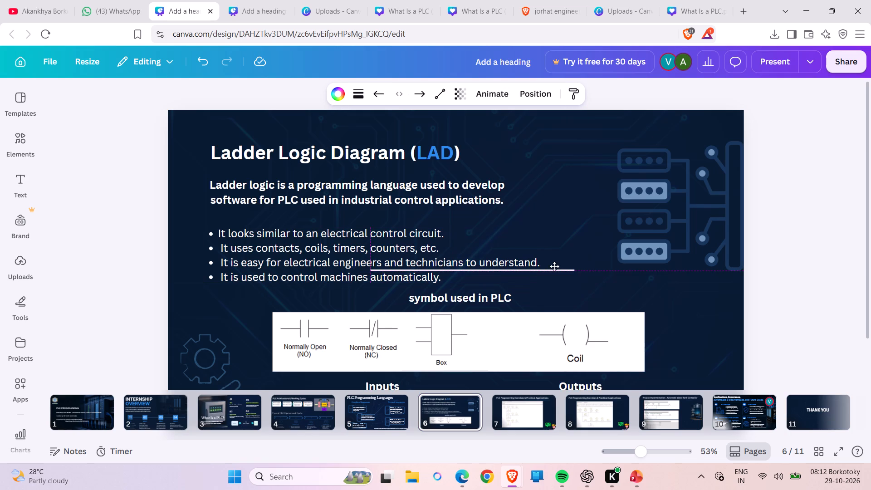
left_click_drag(554, 266, 539, 293)
Enlarge the PLC symbols image on slide 6 to about 1,391 by 223 and reposition it centred on the slide.
left_click(561, 352)
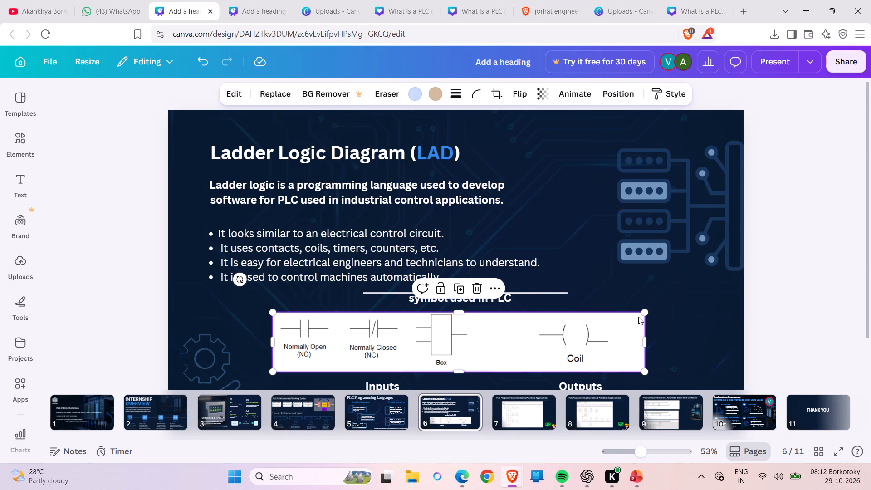
left_click_drag(644, 314, 687, 293)
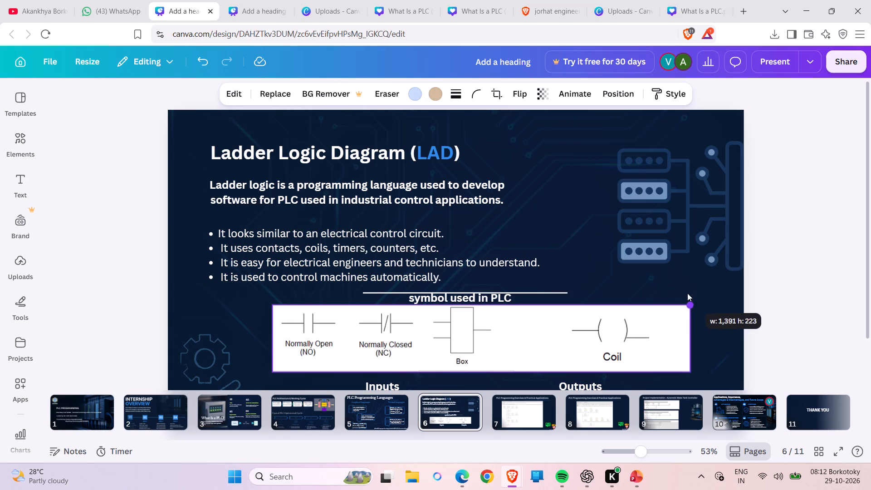
left_click_drag(587, 339, 560, 343)
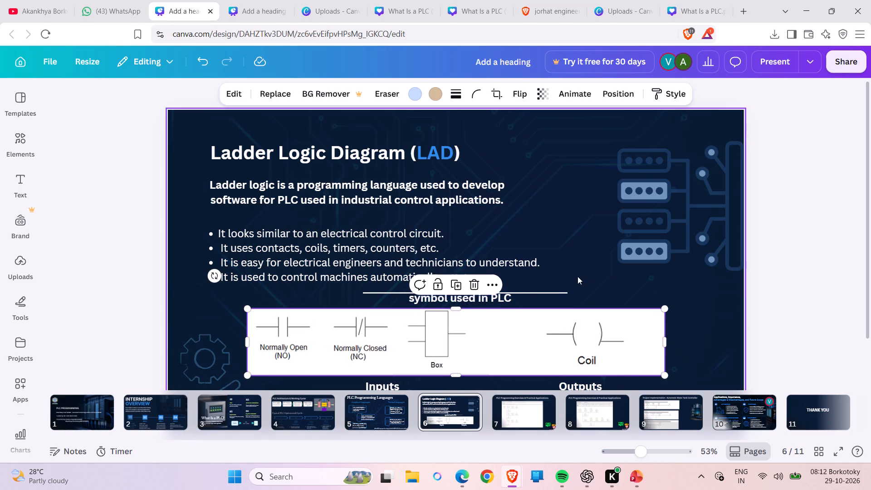
Centre the "symbol used in PLC" heading on slide 6 between the divider line and the symbols image.
left_click(508, 299)
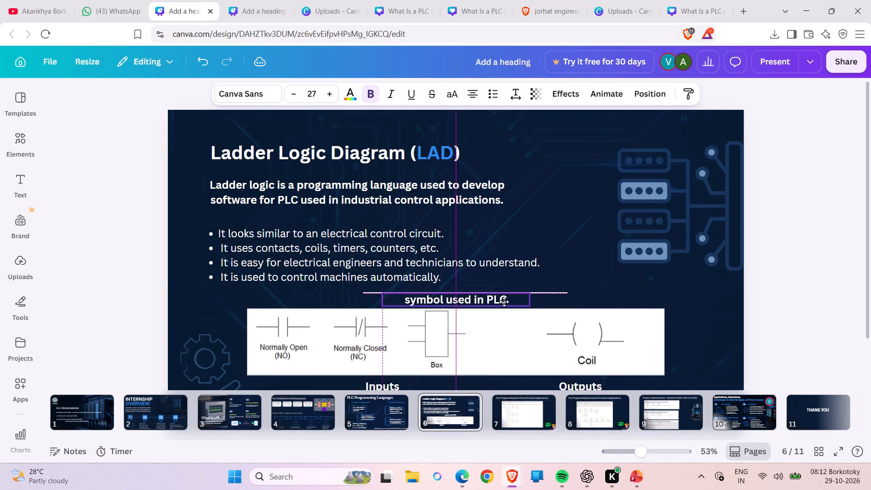
left_click(670, 267)
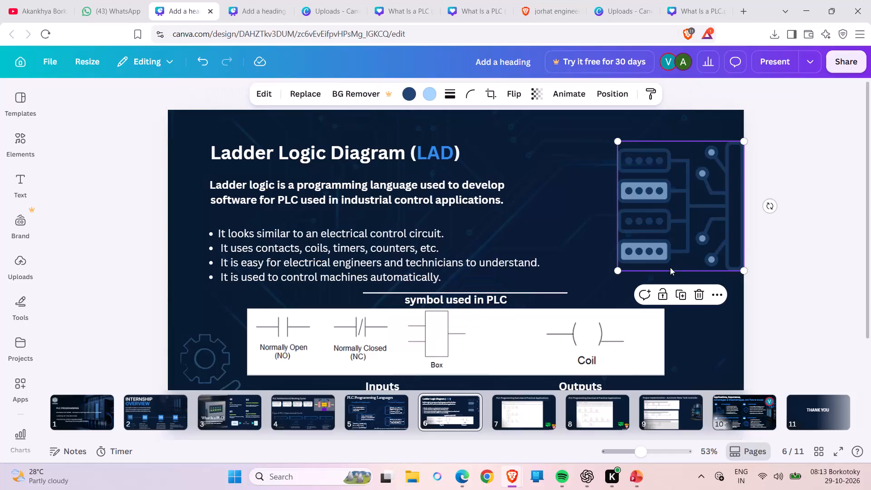
left_click(807, 328)
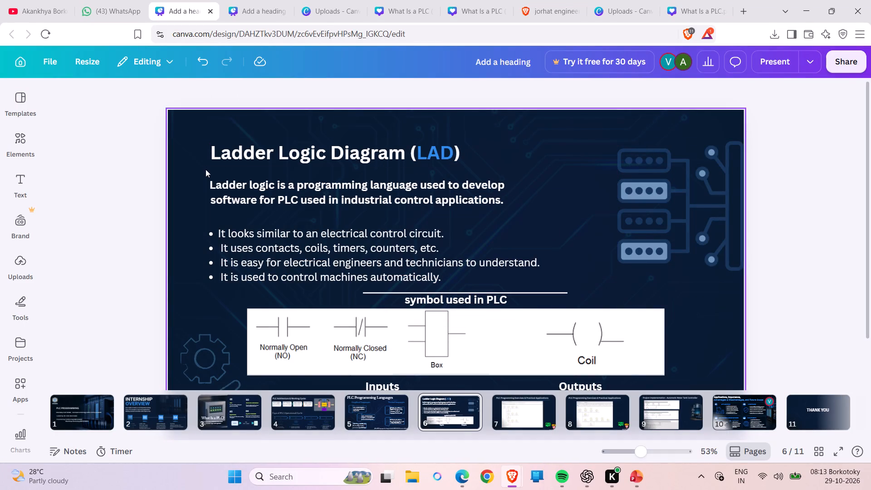
Move the bullet list on slide 6 slightly up, closer to the ladder logic definition.
left_click_drag(202, 220, 333, 279)
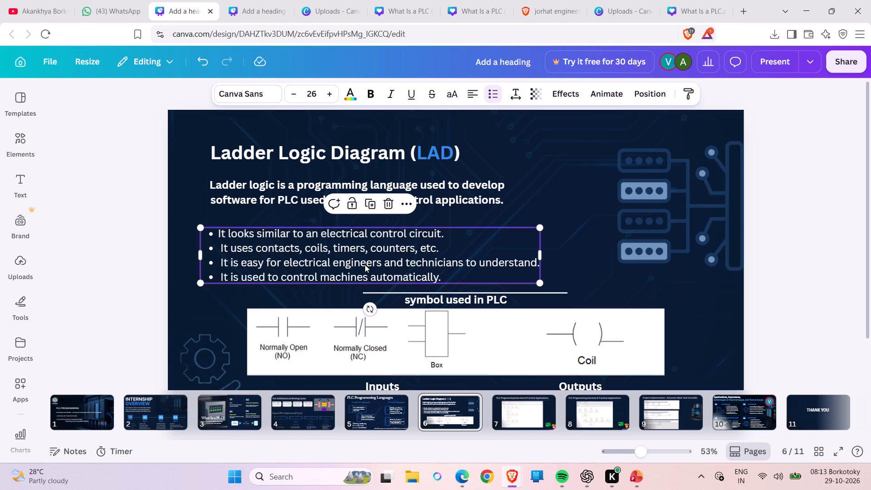
left_click_drag(472, 250, 471, 229)
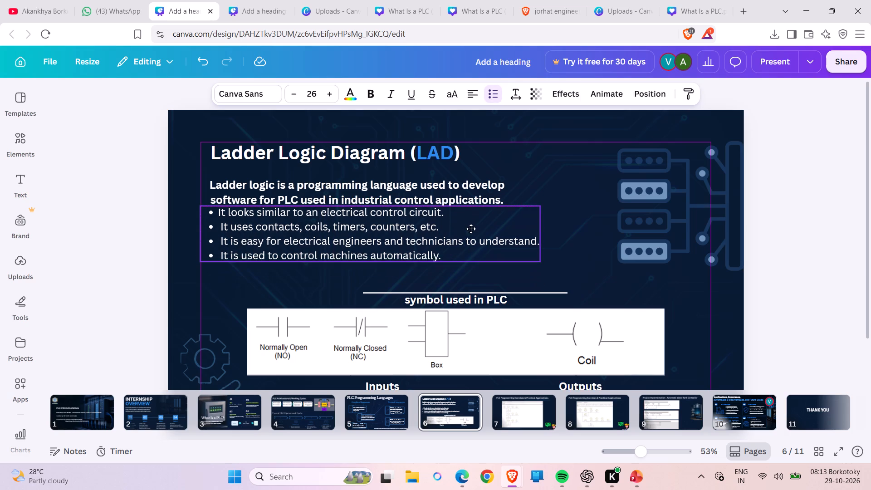
left_click_drag(471, 229, 469, 244)
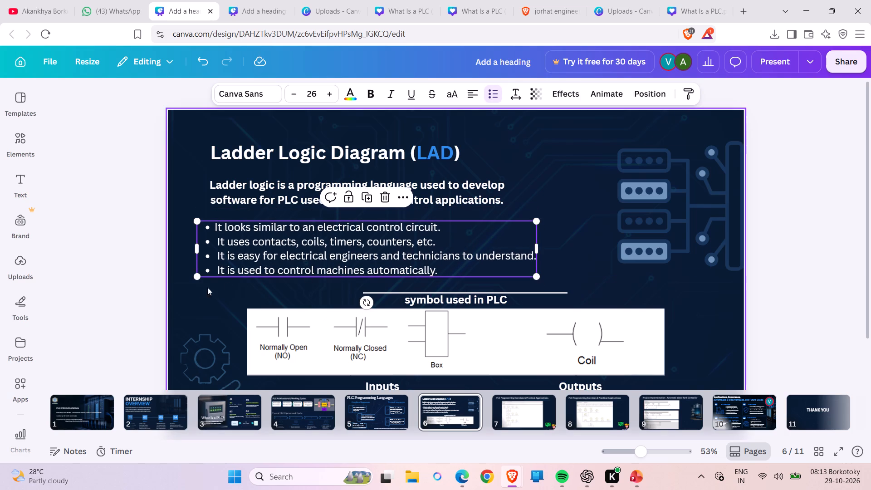
left_click(138, 289)
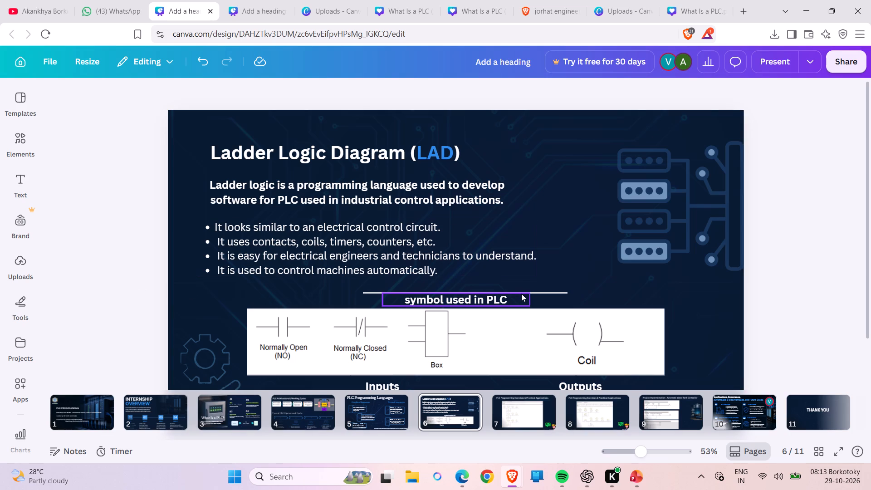
Move the divider line on slide 6 up between the bullet list and the "symbol used in PLC" heading, with a spacing of 25.
left_click(536, 292)
left_click_drag(536, 292, 534, 284)
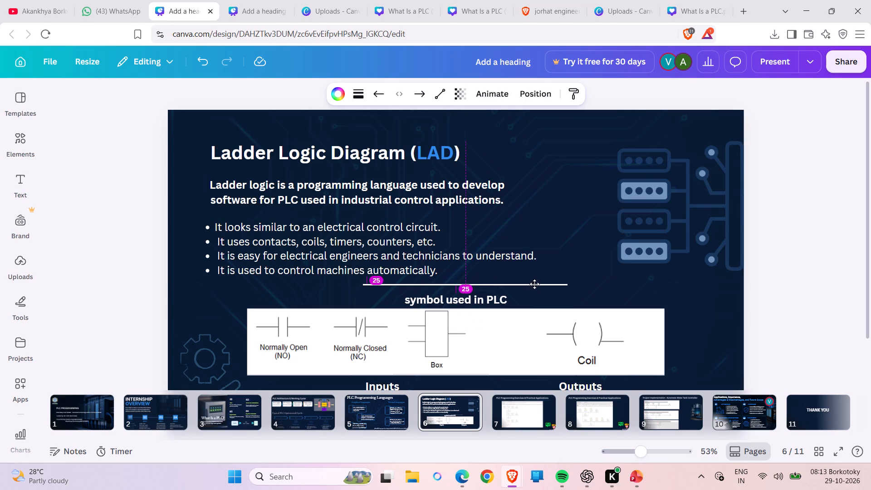
left_click_drag(534, 284, 534, 284)
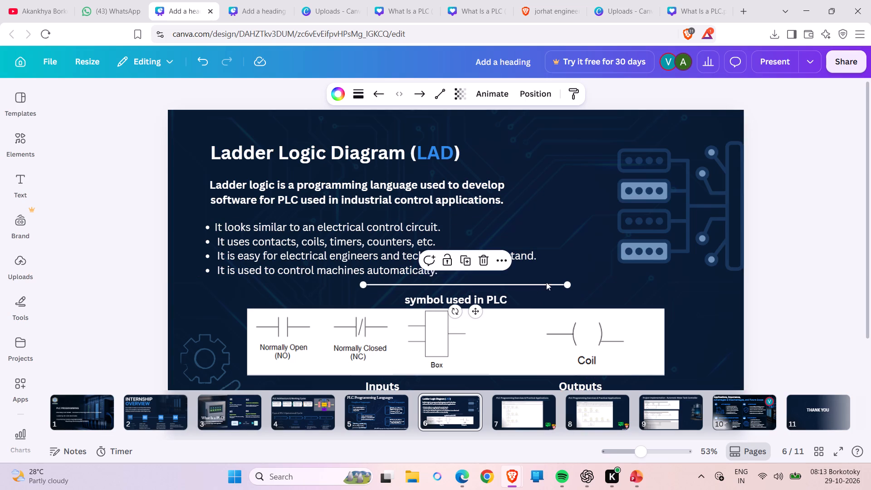
left_click(808, 273)
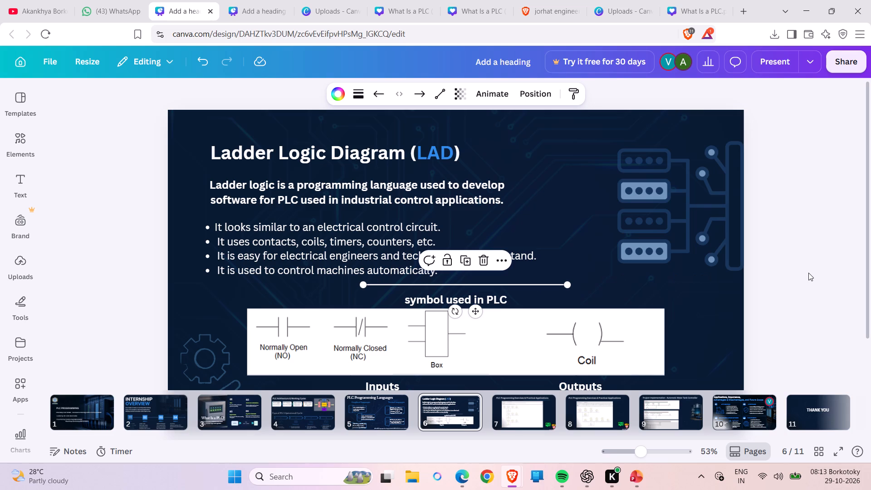
left_click(808, 273)
Review the layout of slides 7, 8 and 9, the programming exercises and the Automatic Water Tank Controller project.
left_click(526, 424)
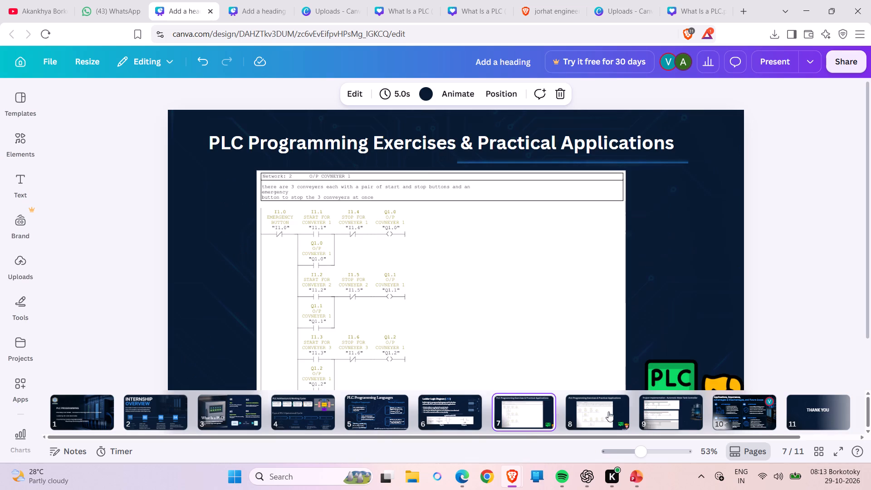
left_click(614, 409)
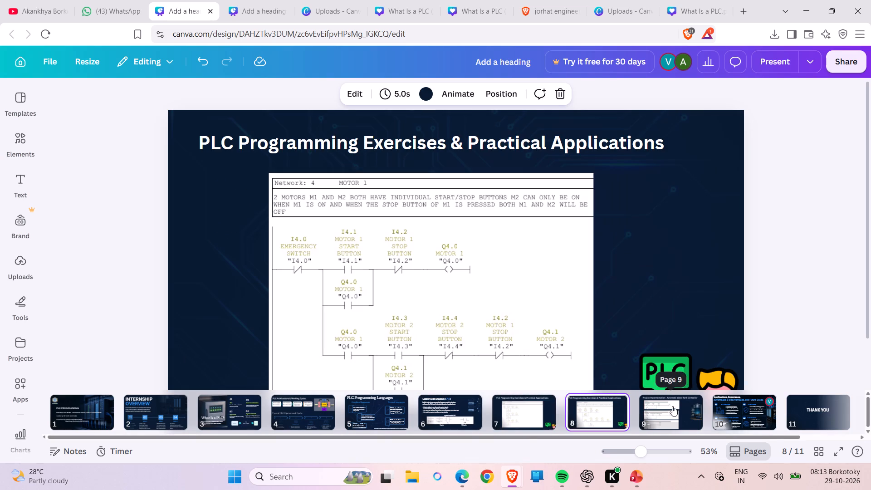
left_click(672, 406)
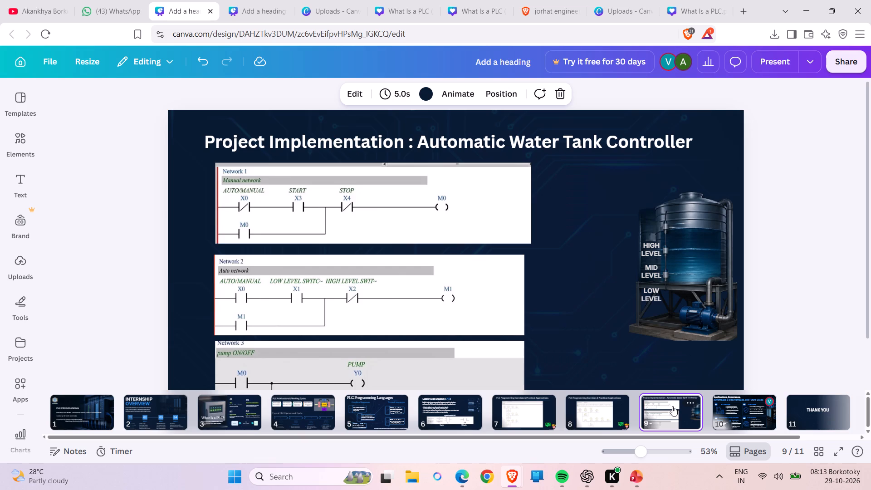
Open slide 10, covering applications, importance, advantages and disadvantages, and future scope, to check its layout.
left_click(738, 412)
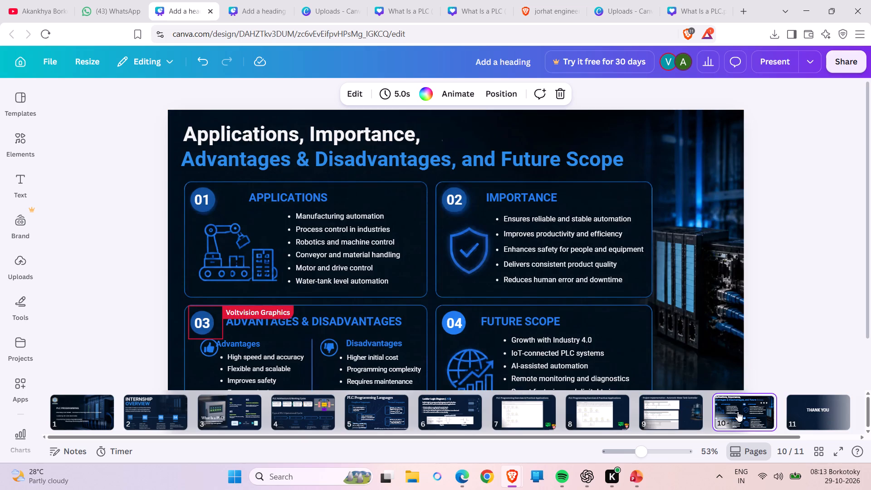
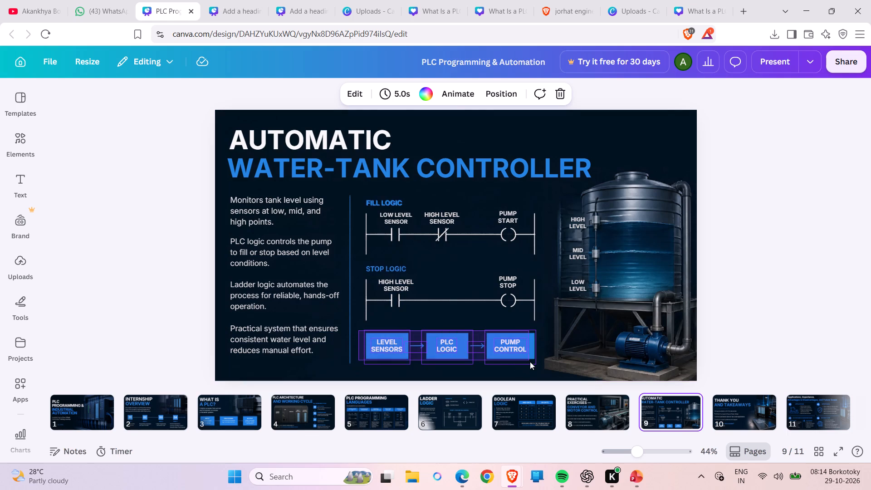
Copy the Level Sensors, PLC Logic and Pump Control flow blocks with their arrows onto slide 9 of the "Add a heading" design.
left_click_drag(530, 362, 539, 366)
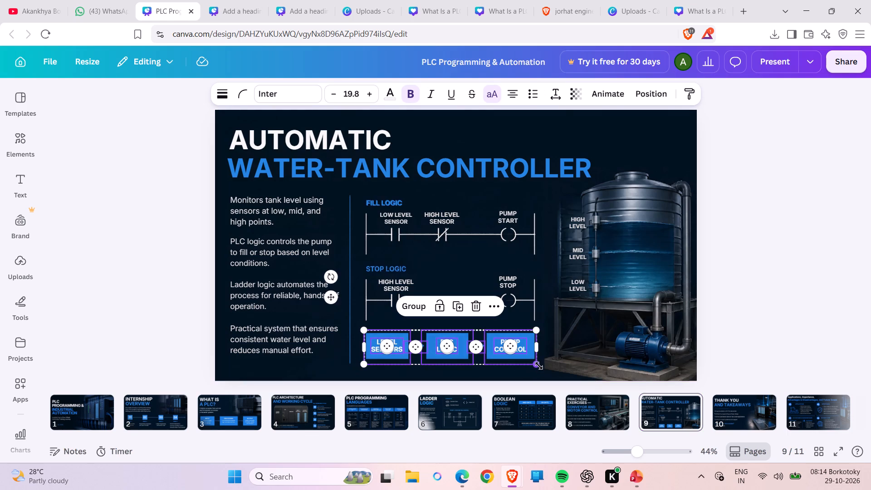
key("ctrl+c")
left_click(366, 1)
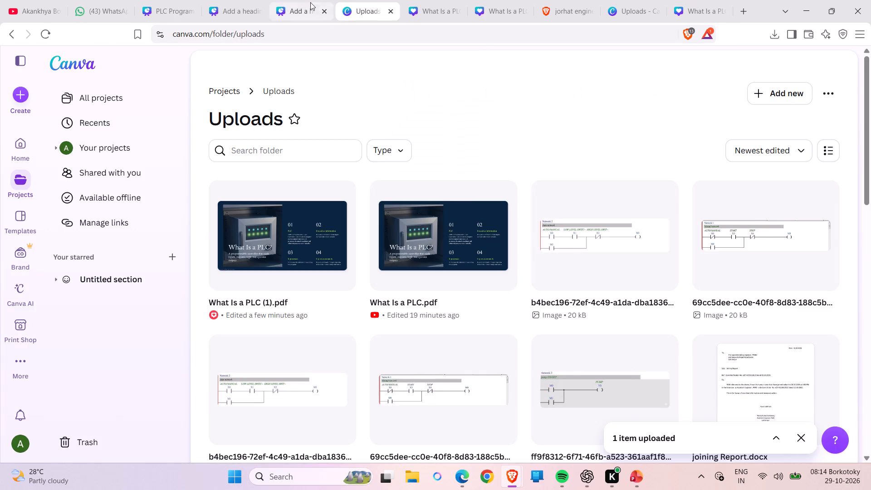
left_click(298, 2)
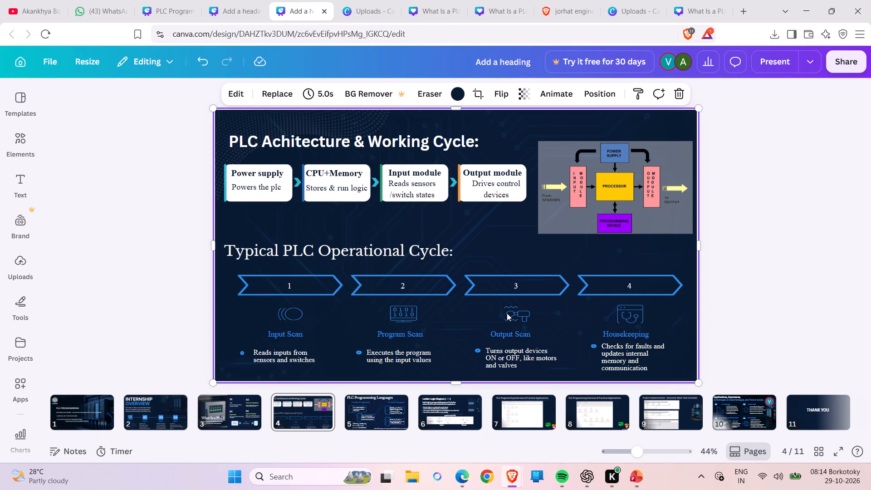
left_click(765, 416)
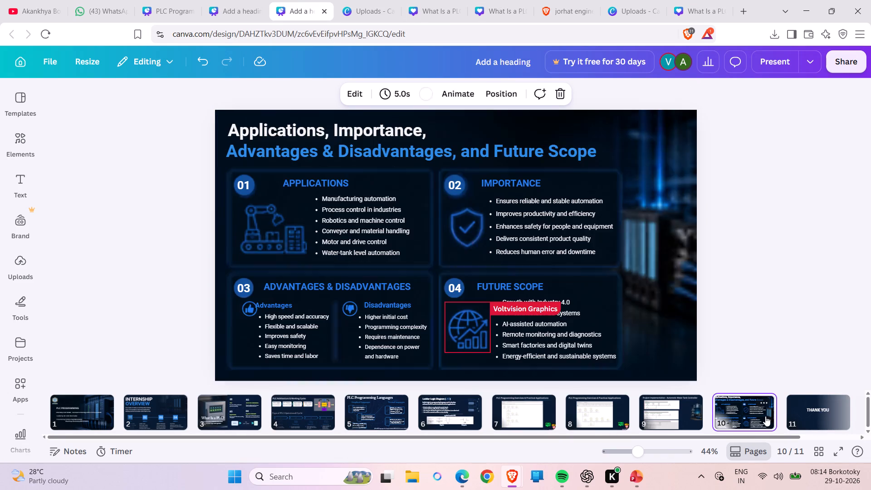
left_click(685, 416)
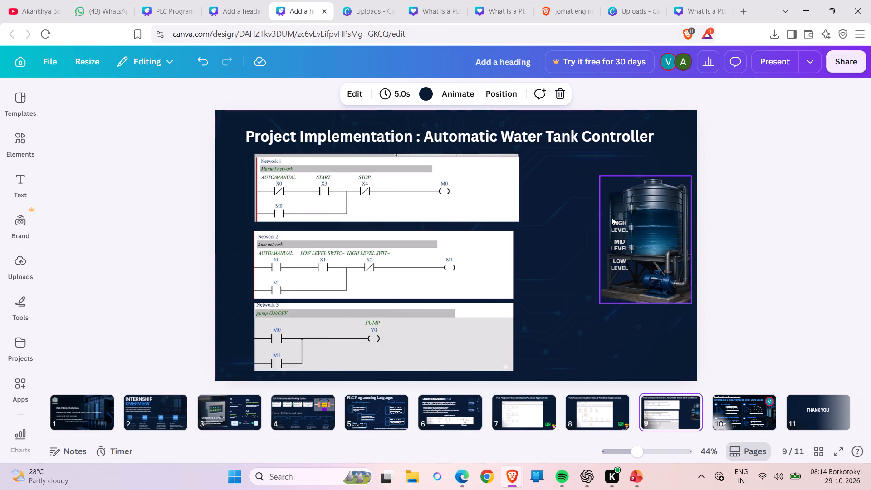
left_click(567, 161)
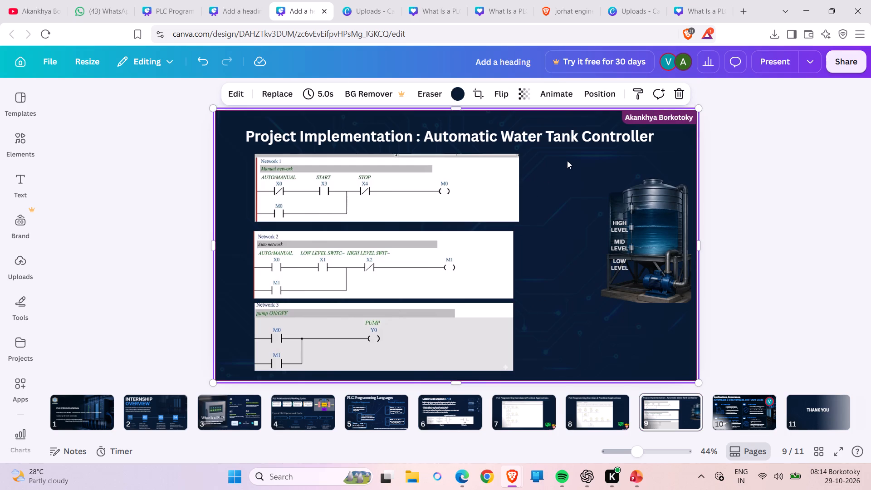
key("ctrl+v")
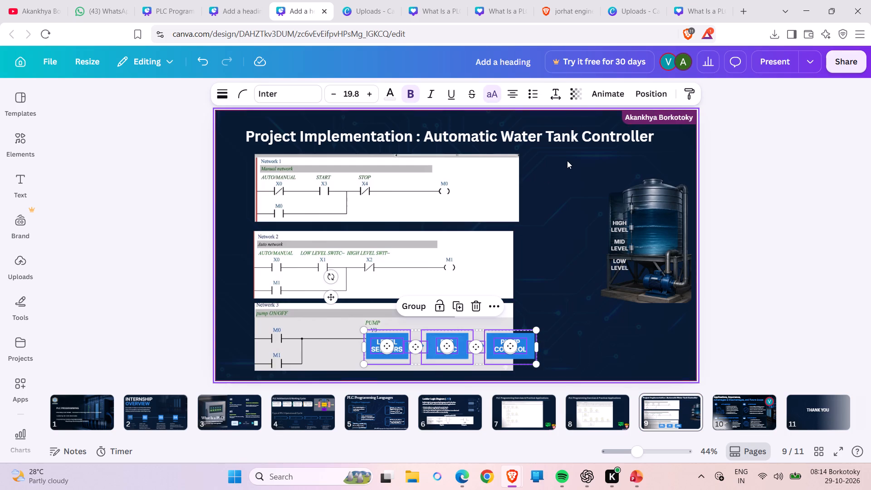
left_click(567, 161)
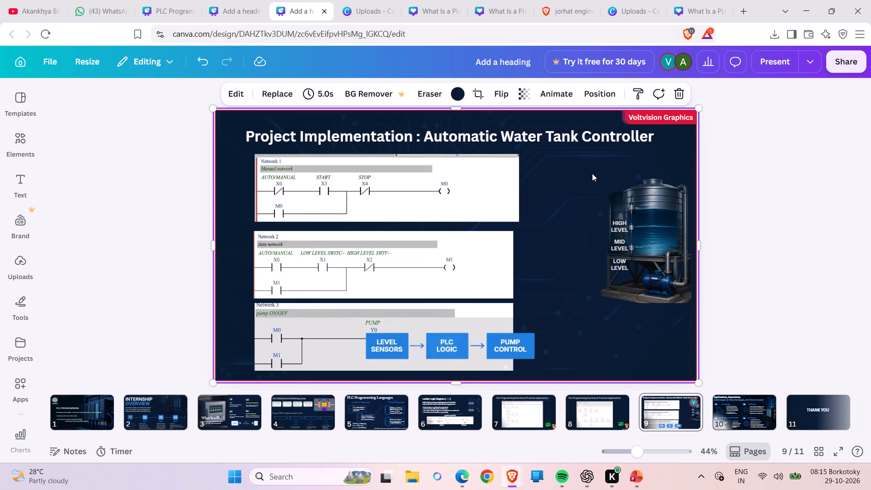
Enlarge the water tank image together with its level labels and place it below the title at the slide's right edge.
left_click_drag(592, 173, 686, 310)
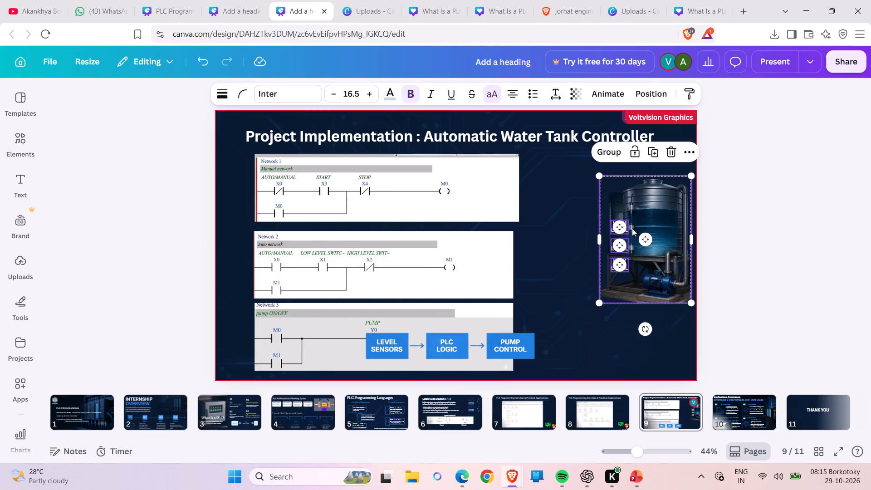
left_click_drag(600, 173, 528, 136)
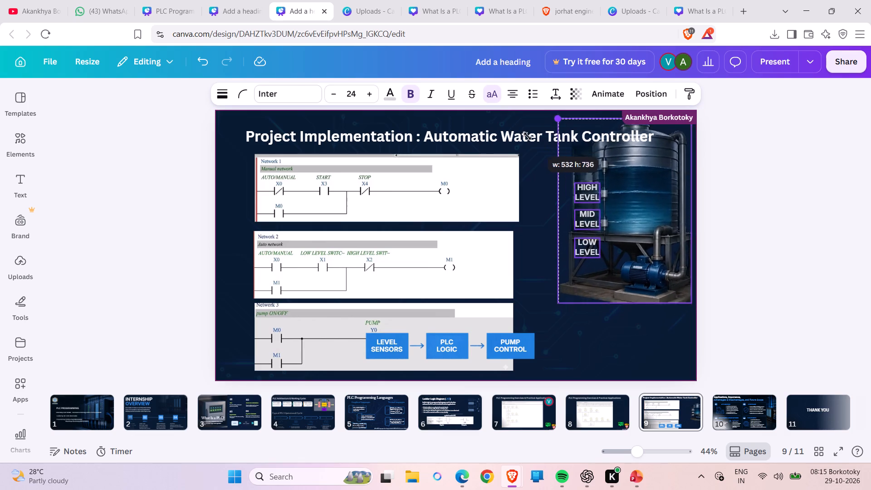
left_click_drag(528, 136, 496, 122)
left_click_drag(655, 230, 661, 287)
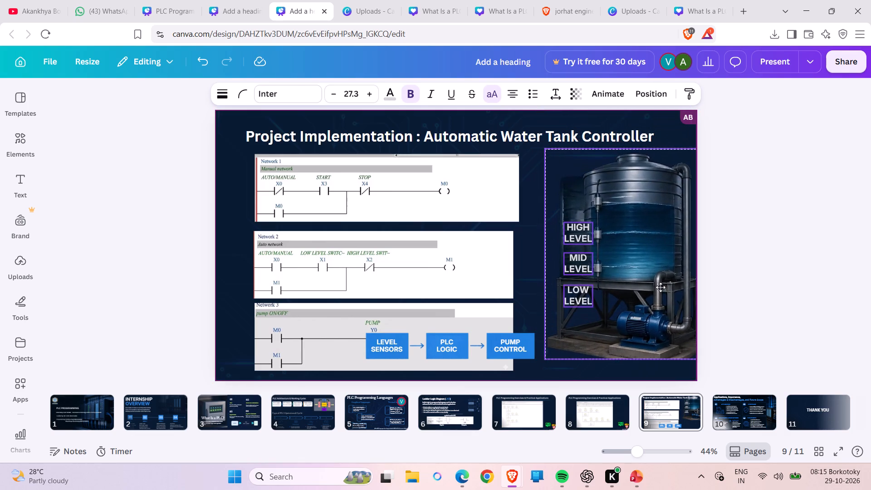
left_click_drag(661, 287, 663, 286)
left_click(746, 253)
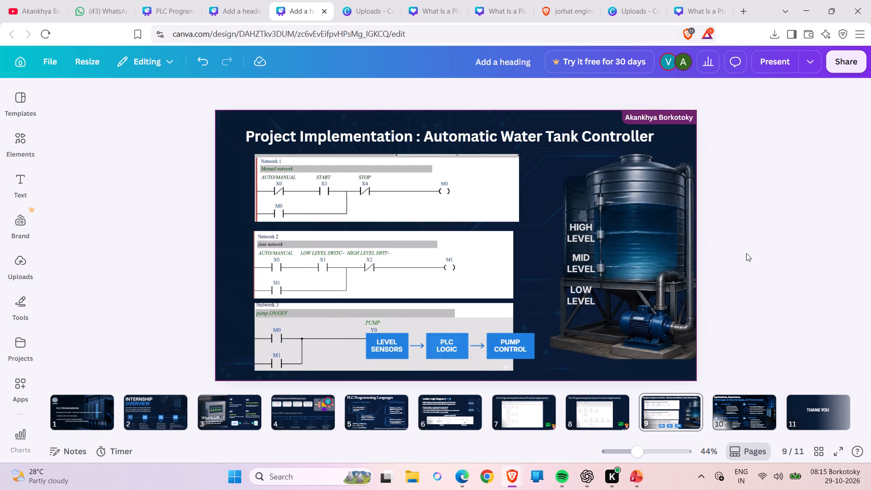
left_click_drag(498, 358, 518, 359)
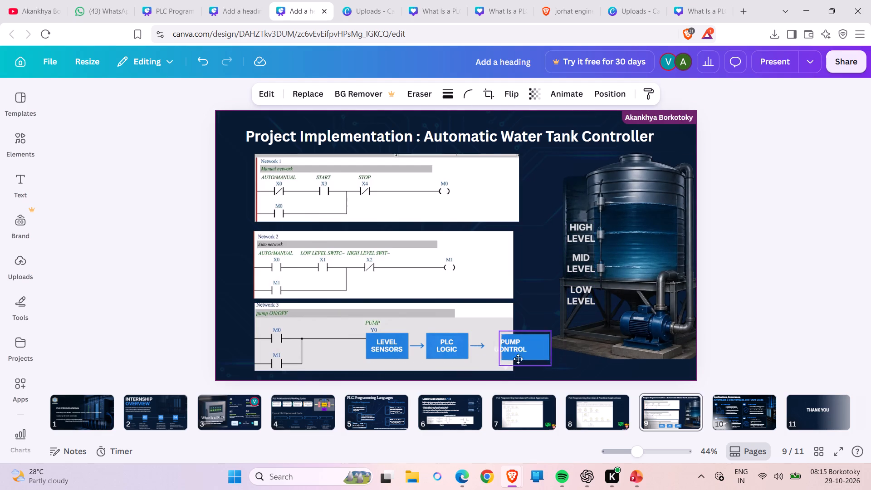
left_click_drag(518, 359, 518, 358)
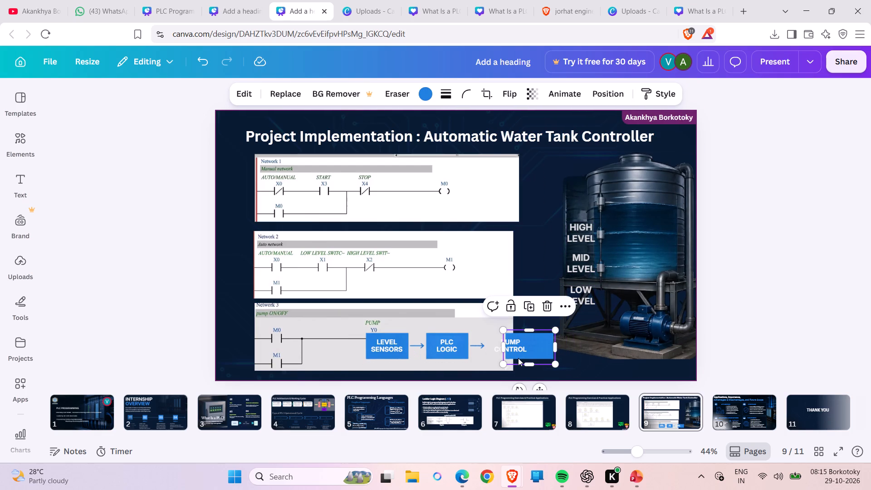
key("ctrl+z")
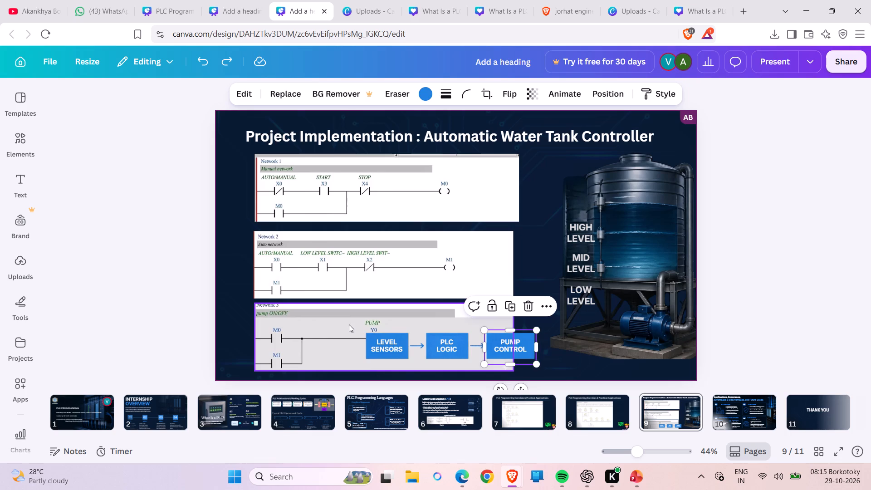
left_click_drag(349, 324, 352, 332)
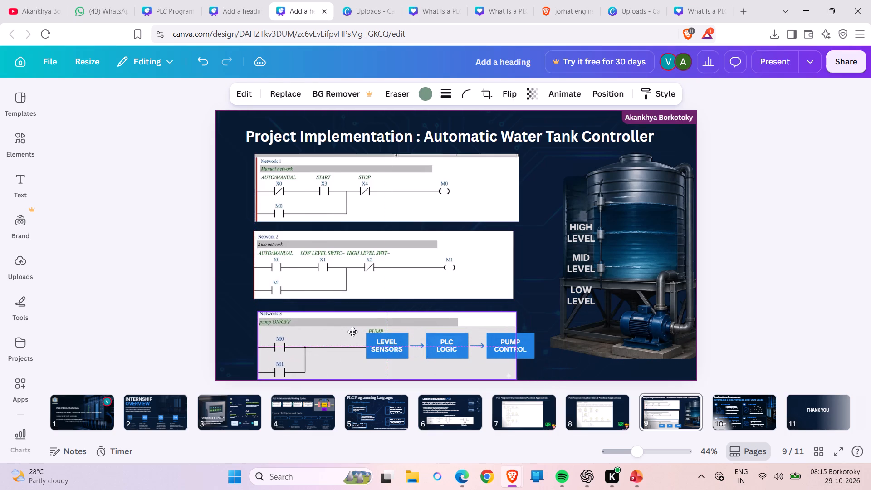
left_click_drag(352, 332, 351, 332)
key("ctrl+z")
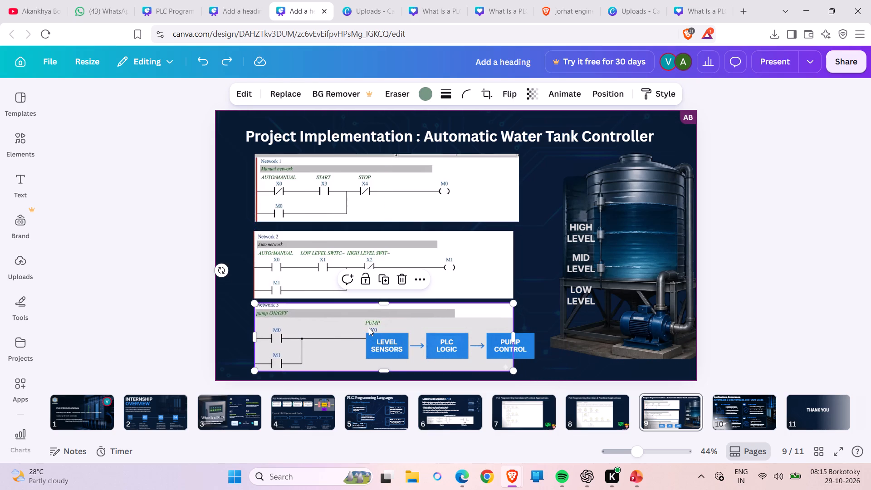
Move the Network 3 ladder image up over the Network 1 image, away from the flow blocks.
left_click_drag(369, 328, 371, 330)
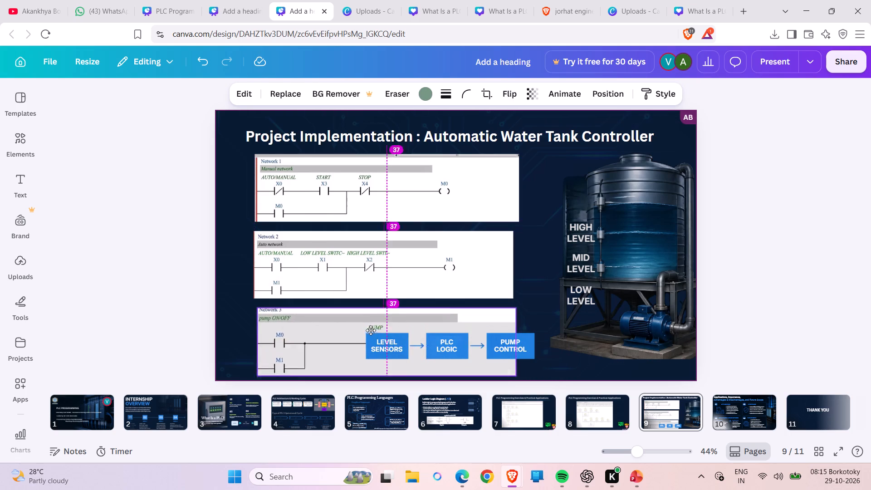
left_click_drag(371, 330, 328, 180)
Move the whole Level Sensors, PLC Logic and Pump Control flow to the slide's lower right, over the base of the tank image.
left_click_drag(354, 321, 354, 322)
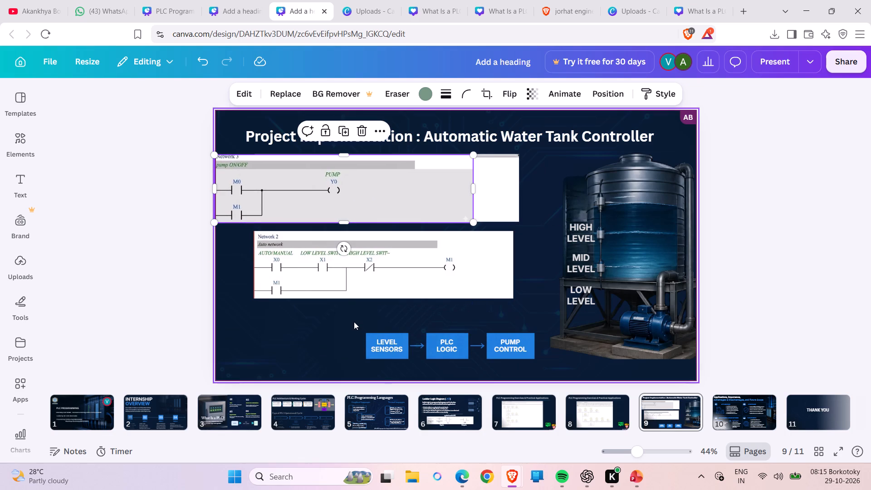
left_click_drag(354, 322, 528, 369)
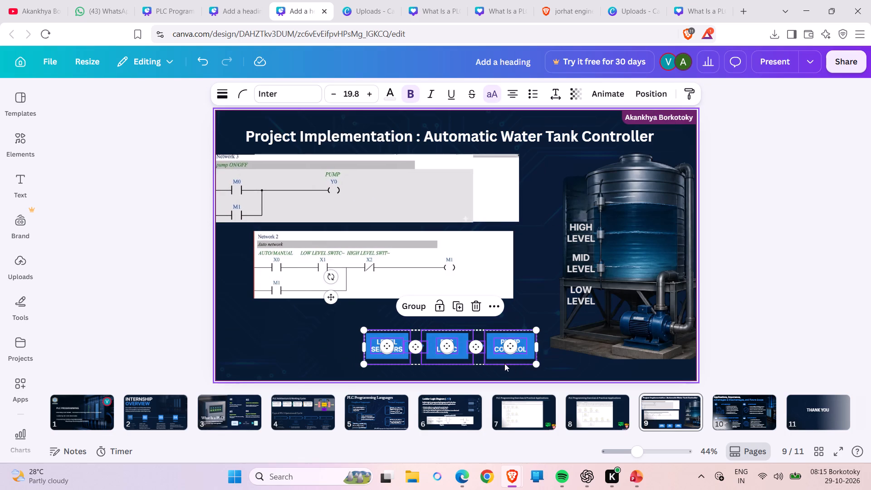
left_click_drag(479, 360, 580, 360)
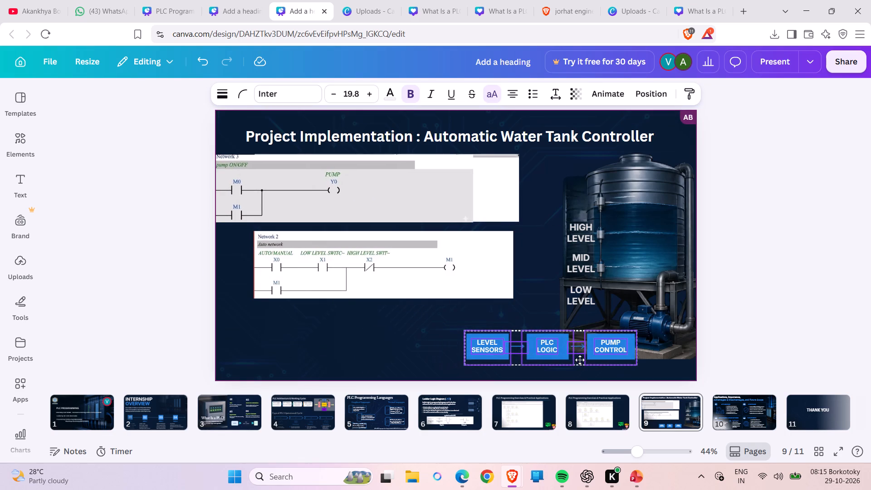
left_click_drag(580, 360, 636, 364)
left_click(756, 258)
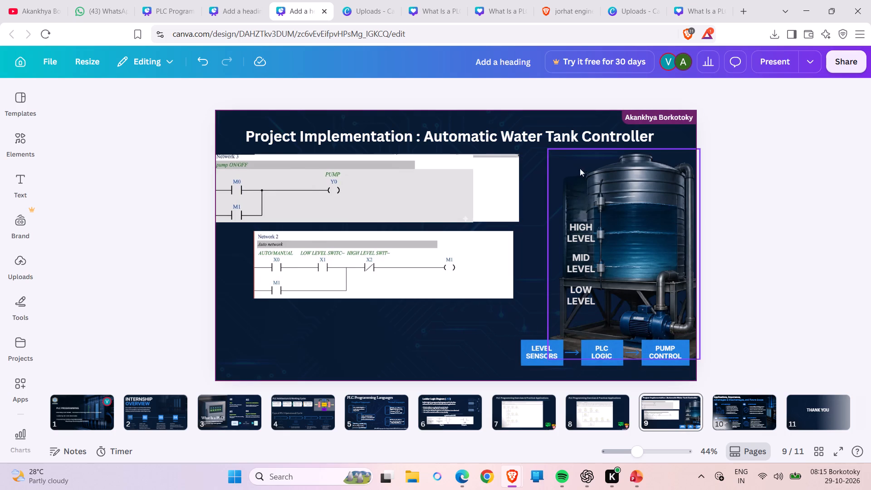
Shift the tank image with its HIGH LEVEL and MID LEVEL labels slightly left and down, and widen it a little.
left_click_drag(538, 154, 695, 273)
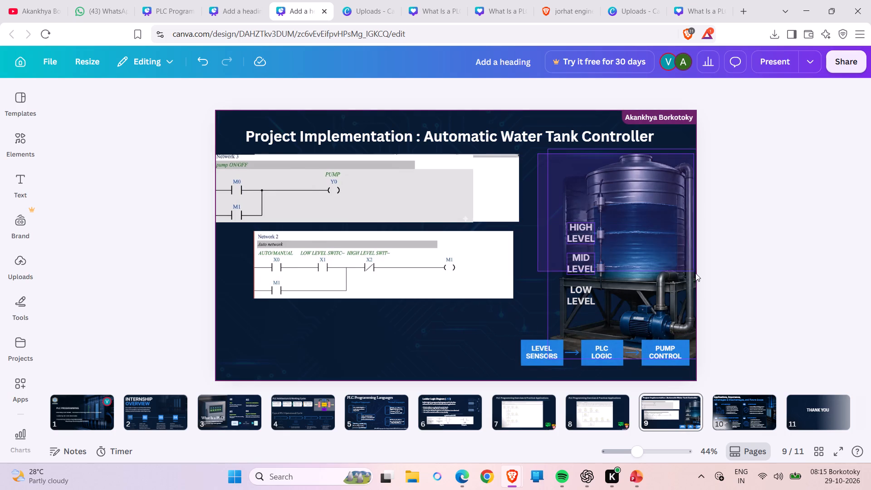
left_click_drag(695, 273, 697, 274)
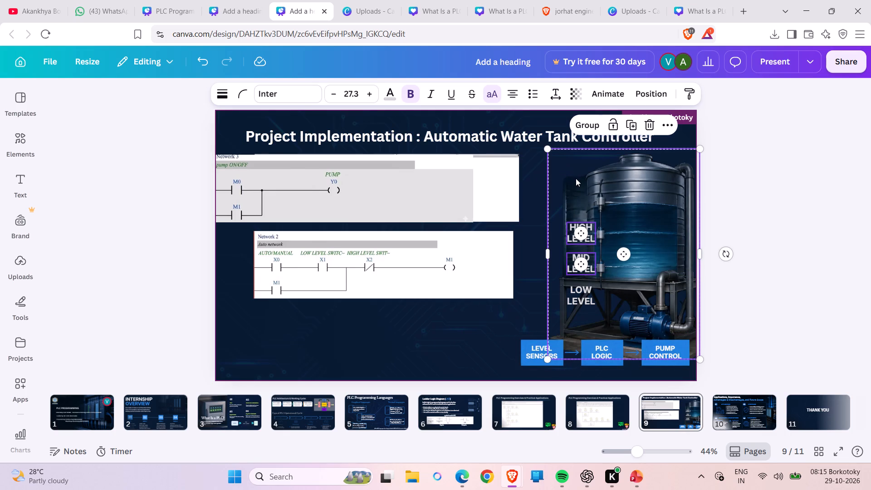
left_click_drag(576, 178, 558, 178)
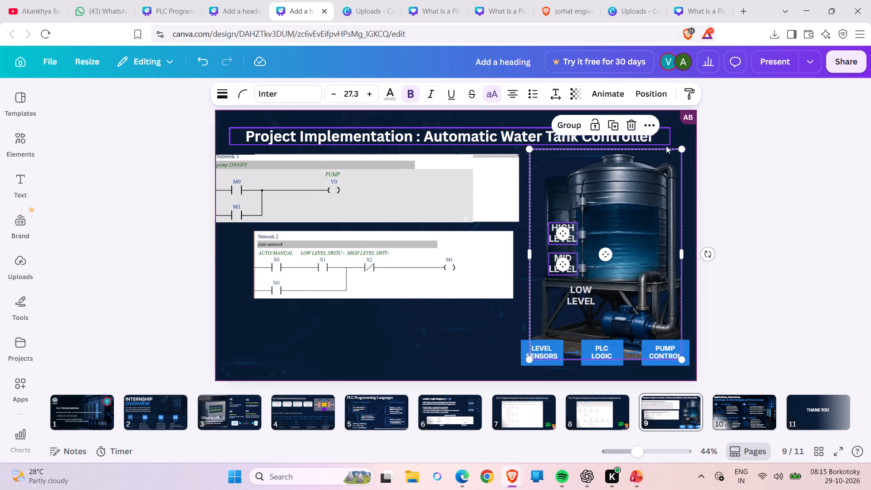
left_click_drag(682, 252, 690, 252)
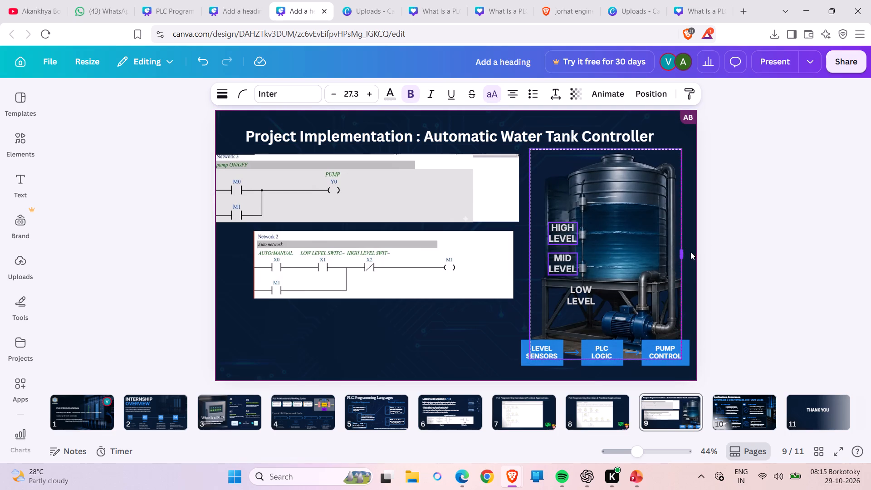
left_click_drag(690, 252, 697, 252)
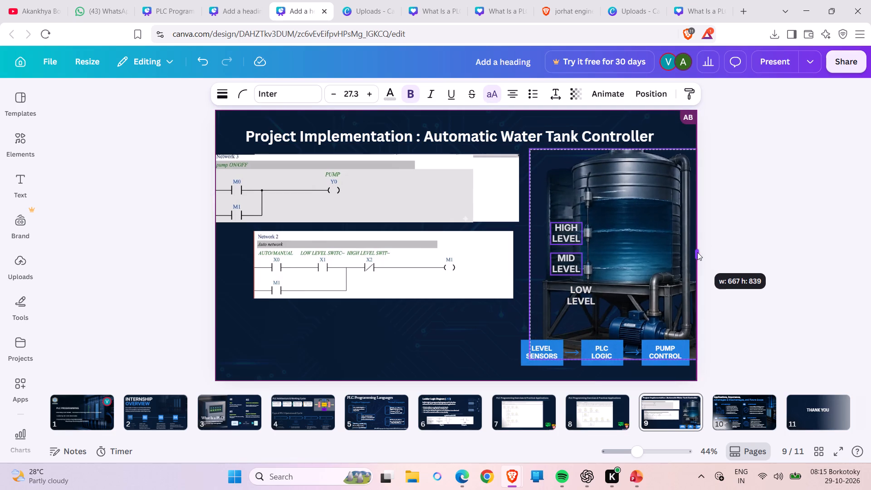
left_click_drag(697, 252, 685, 258)
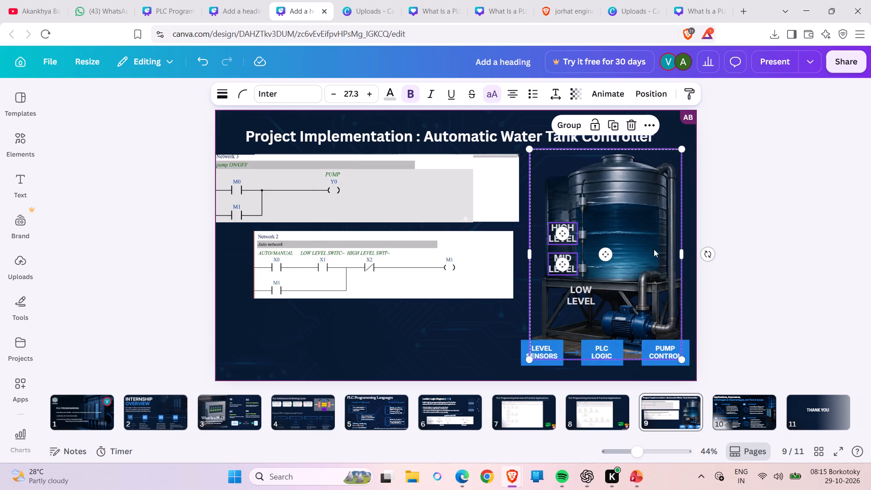
left_click_drag(641, 217, 646, 230)
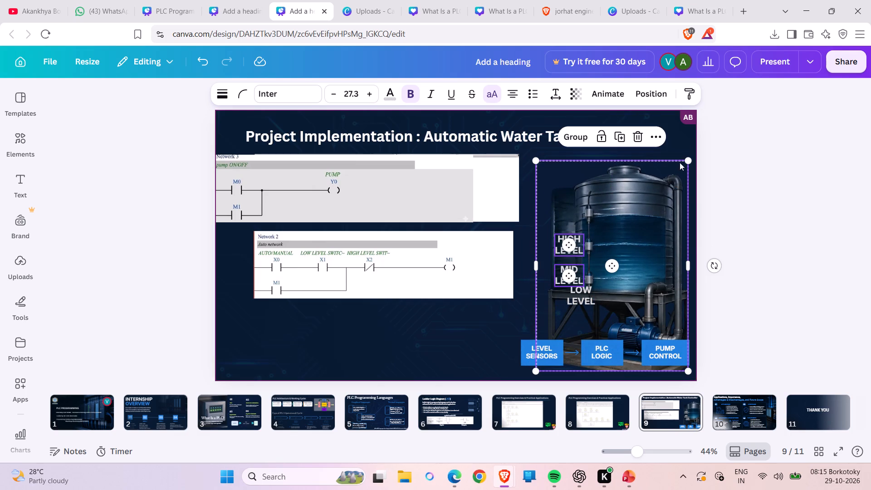
left_click_drag(690, 262, 691, 258)
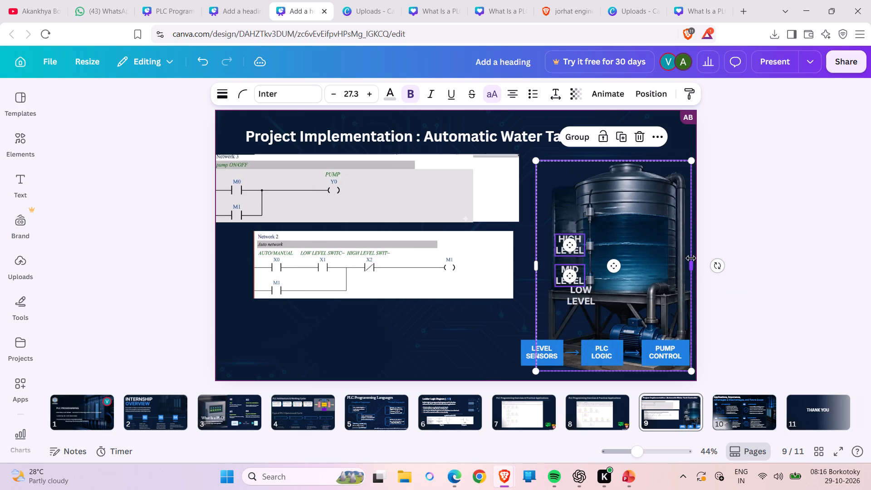
left_click(725, 232)
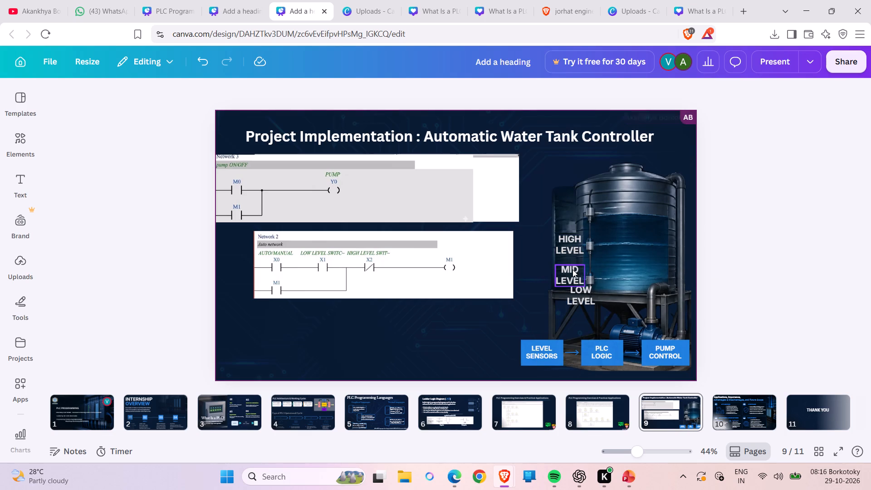
Reduce the font size of the HIGH LEVEL label on the tank image to 20.3.
left_click(569, 249)
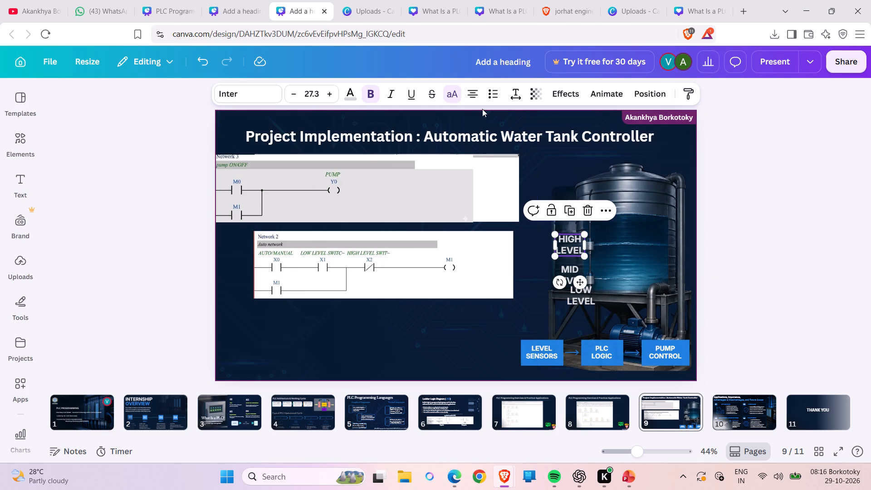
left_click(295, 95)
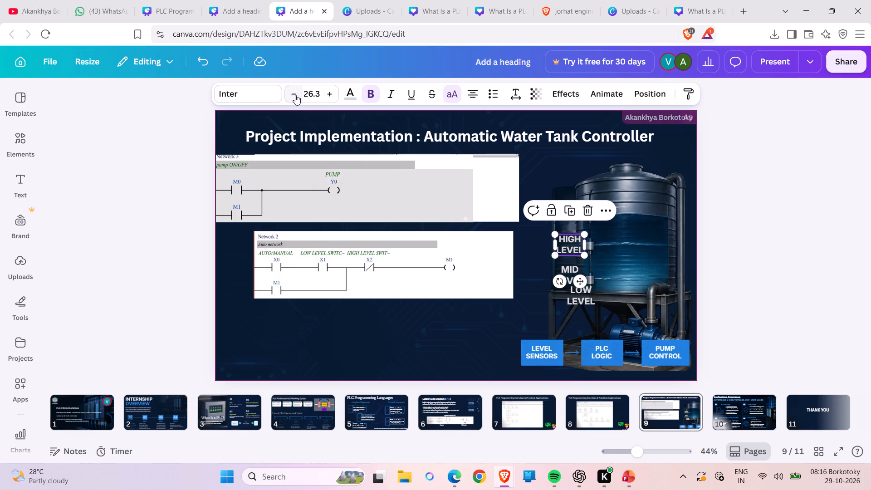
triple_click(295, 95)
triple_click(295, 95)
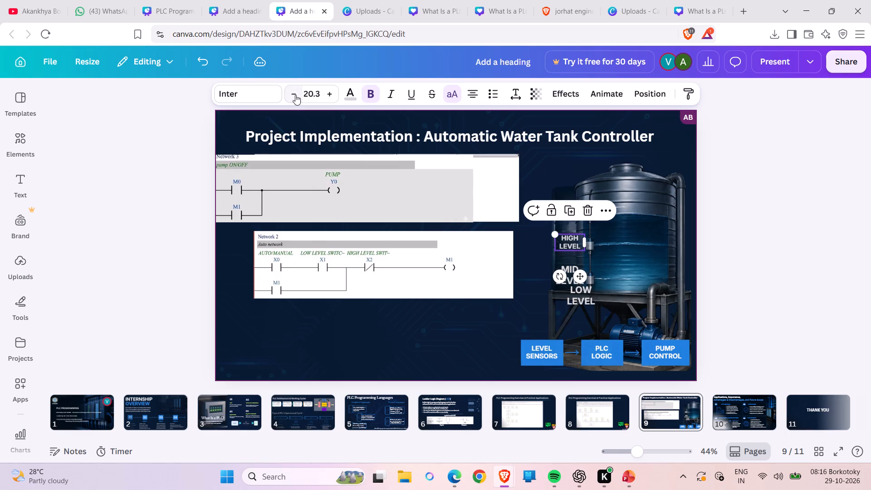
Reduce the font size of the MID LEVEL label on the tank image to 21.3.
left_click(565, 269)
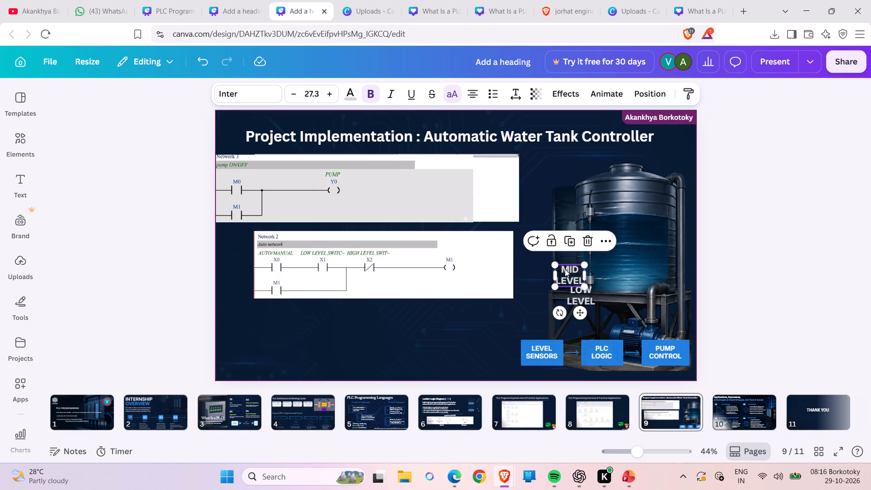
triple_click(294, 97)
left_click(294, 97)
left_click(294, 97)
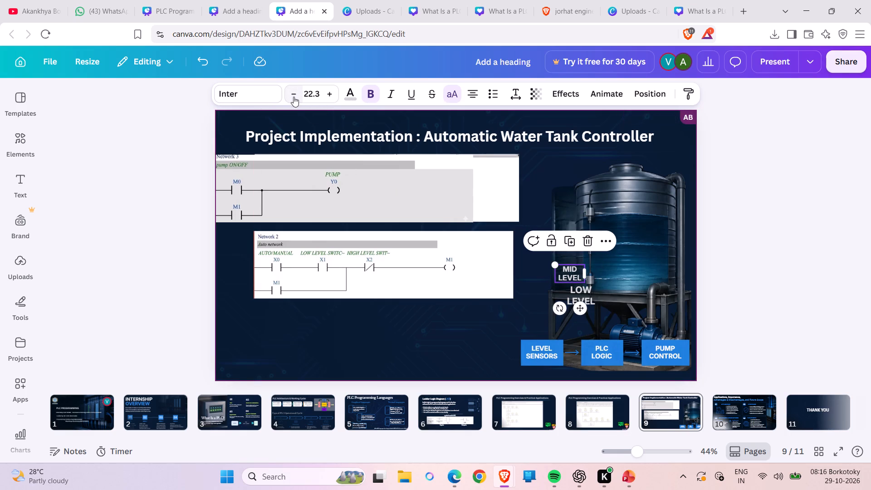
Reduce the font size of the MID LEVEL label on the tank image to 21.3.
left_click(294, 97)
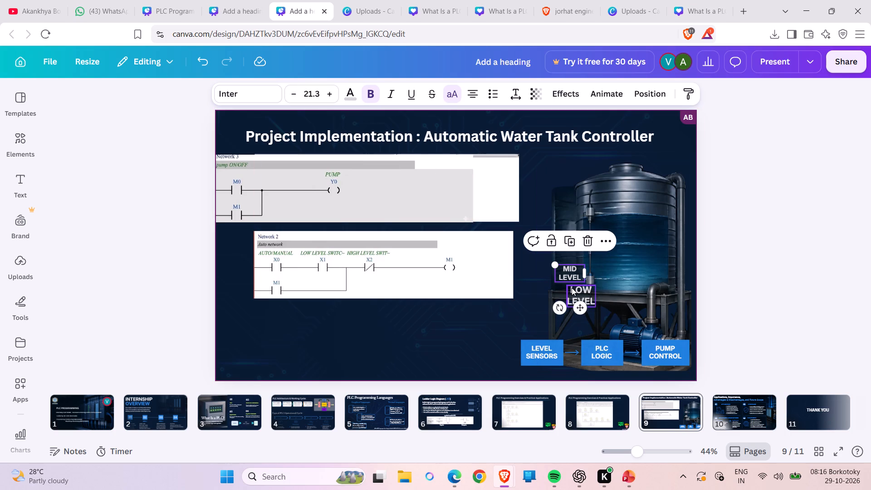
Reduce the font size of the LOW LEVEL label on the tank image to 20.3.
left_click(572, 288)
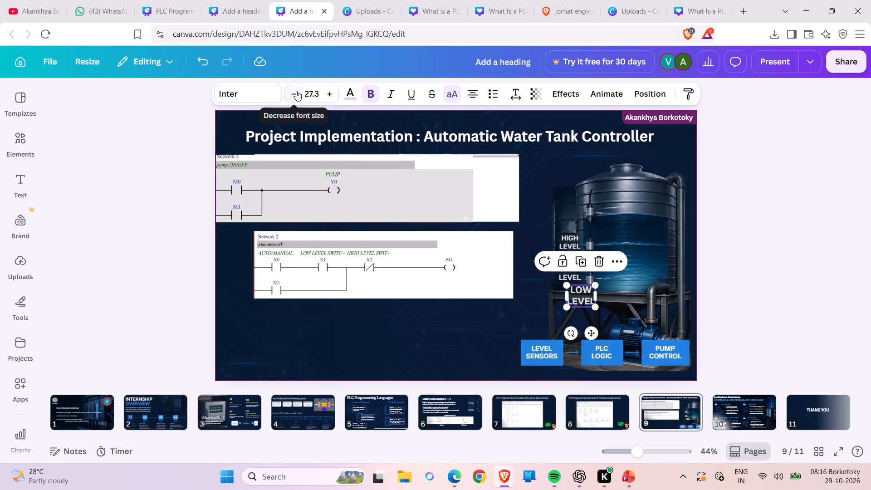
triple_click(296, 91)
left_click(296, 91)
left_click(296, 91)
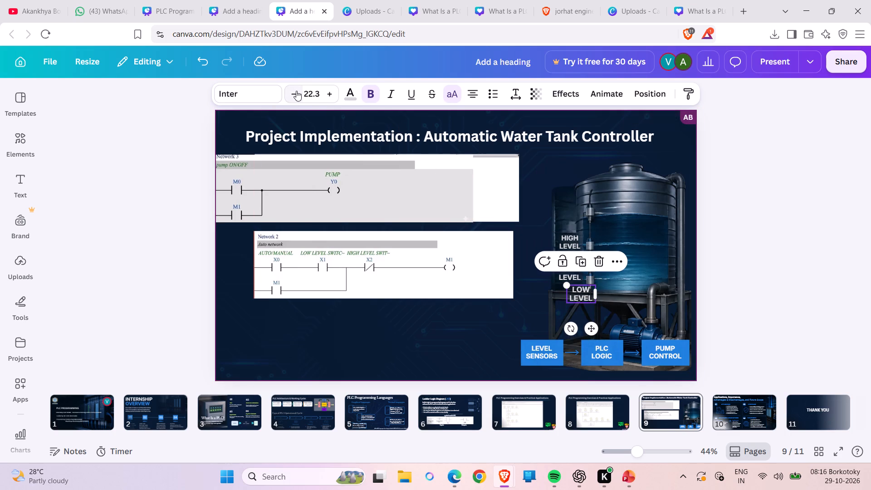
left_click(296, 91)
left_click(296, 91)
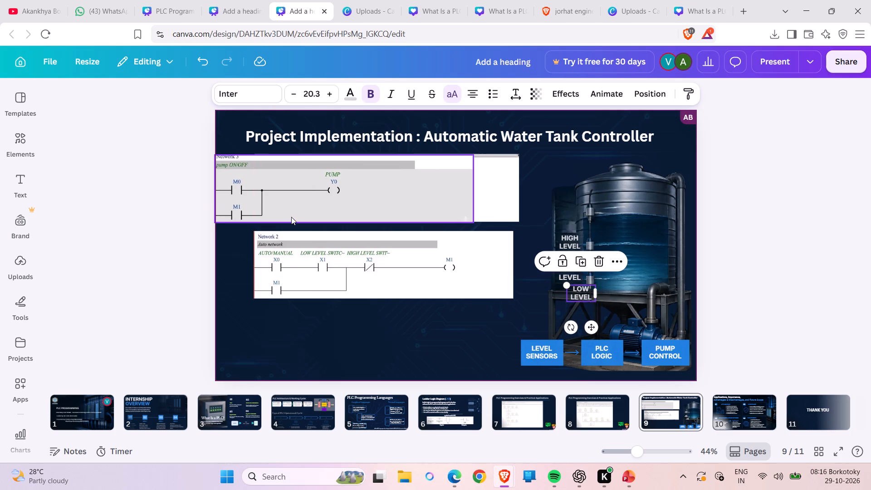
Move the Network 3 pump ON/OFF ladder image off Network 1 to beneath the Network 2 image, roughly aligned with both.
left_click_drag(295, 203, 334, 362)
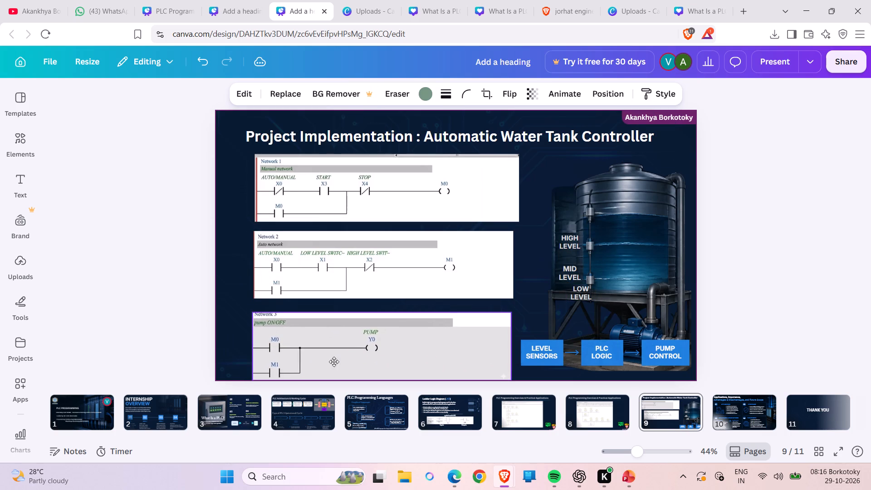
left_click_drag(334, 362, 332, 359)
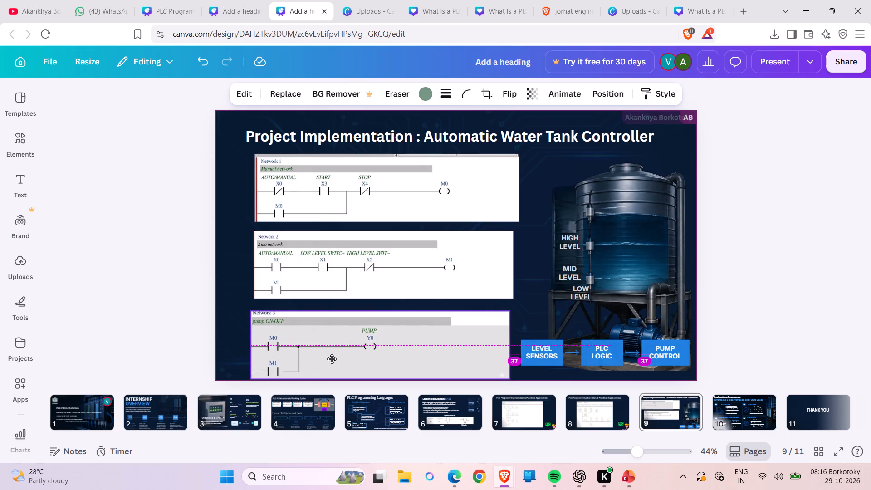
left_click_drag(332, 359, 337, 359)
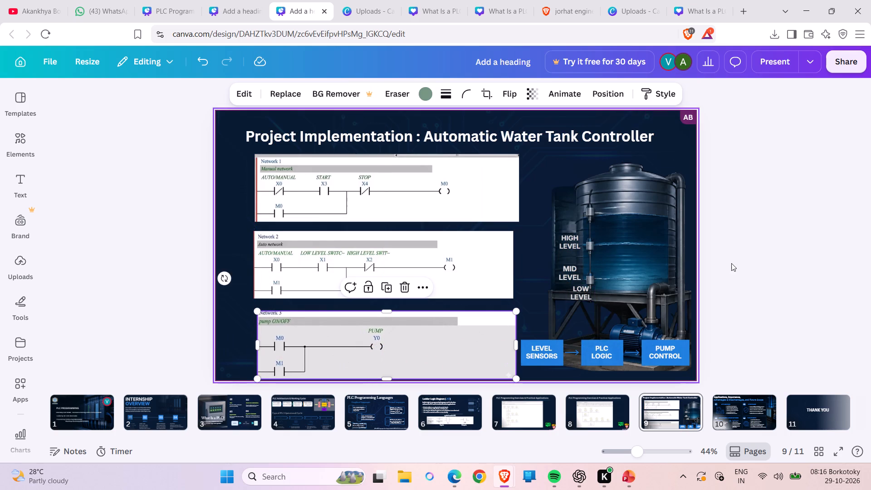
left_click(731, 263)
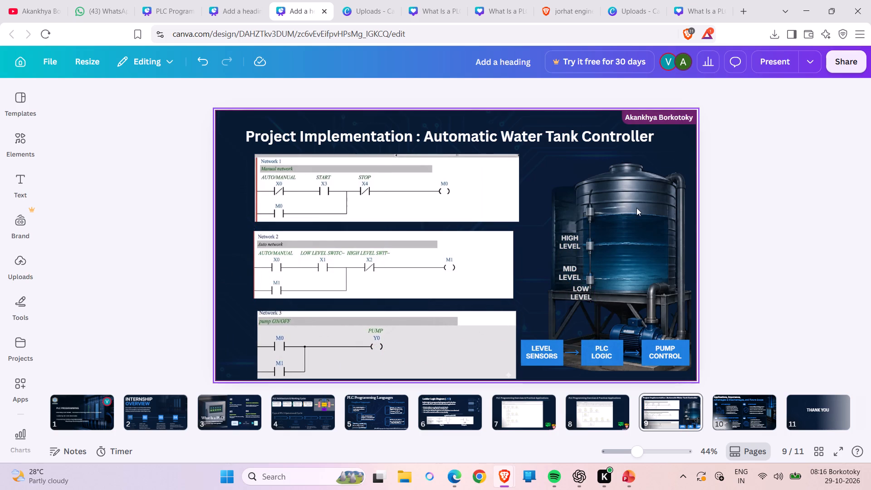
Enlarge the water tank image slightly by extending its top edge up toward the slide title.
left_click(636, 208)
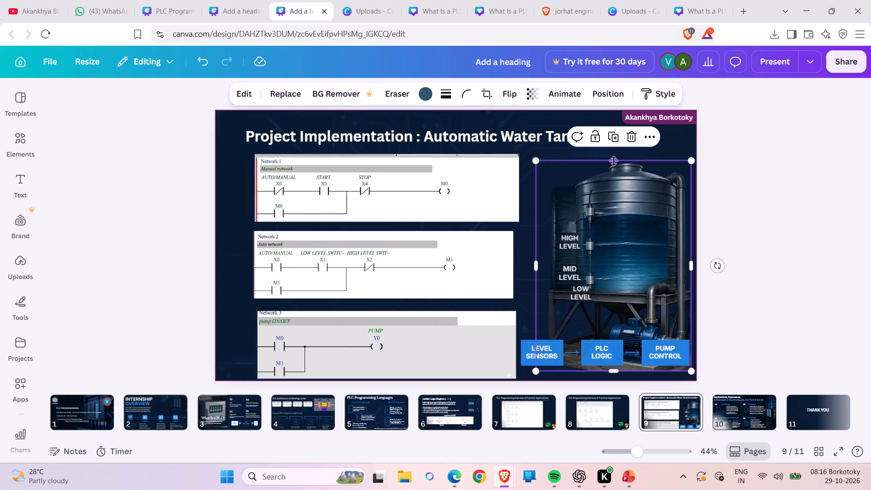
left_click_drag(614, 161, 614, 151)
left_click(745, 157)
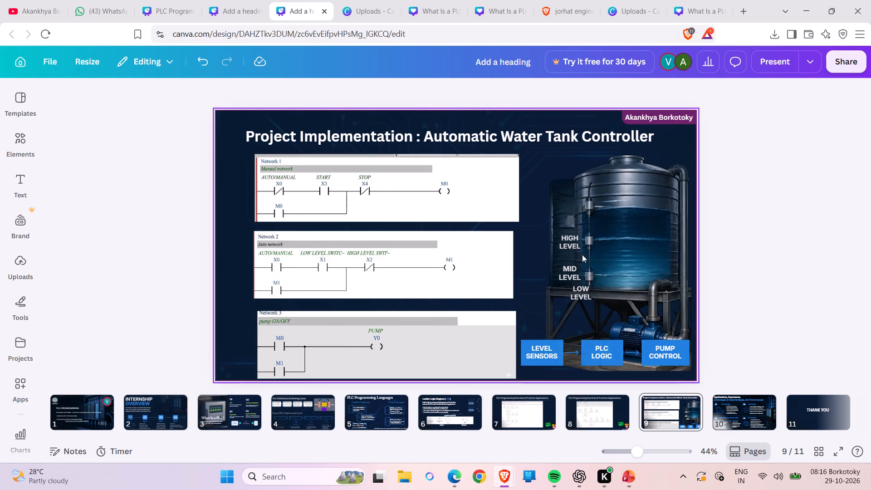
Move the MID LEVEL label on the tank image slightly up, closer to the HIGH LEVEL label.
left_click_drag(570, 265, 570, 255)
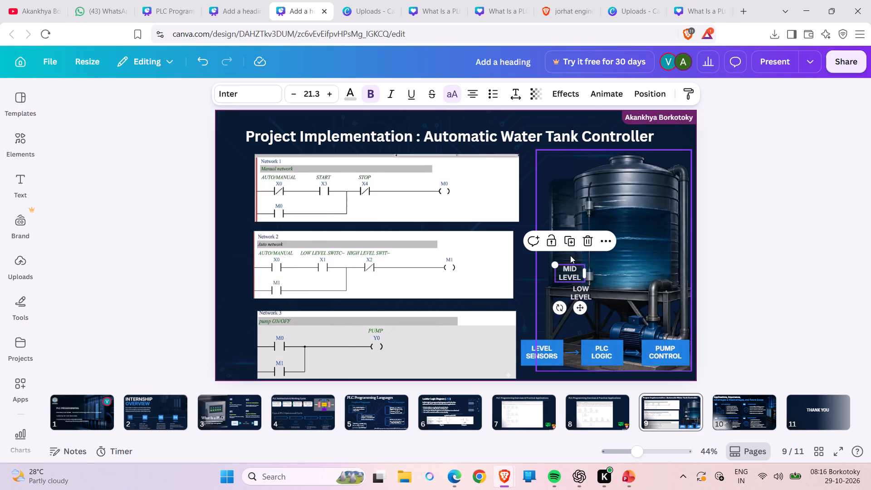
left_click_drag(582, 307, 581, 300)
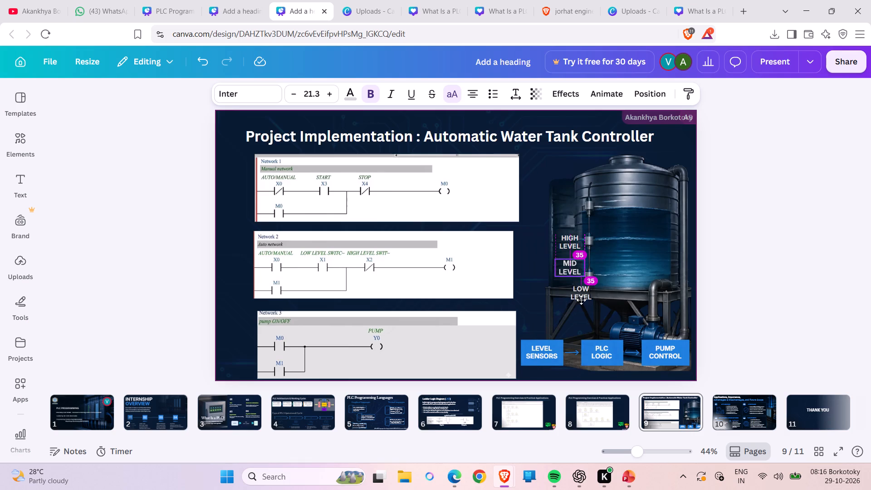
left_click_drag(581, 300, 581, 298)
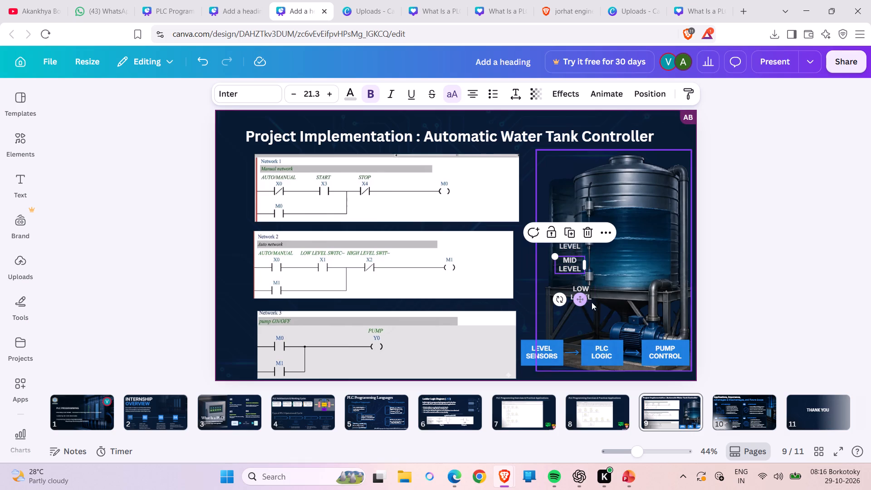
Move the LOW LEVEL label slightly left and up, directly under MID LEVEL with the same spacing of 24 as between the upper labels.
left_click(589, 291)
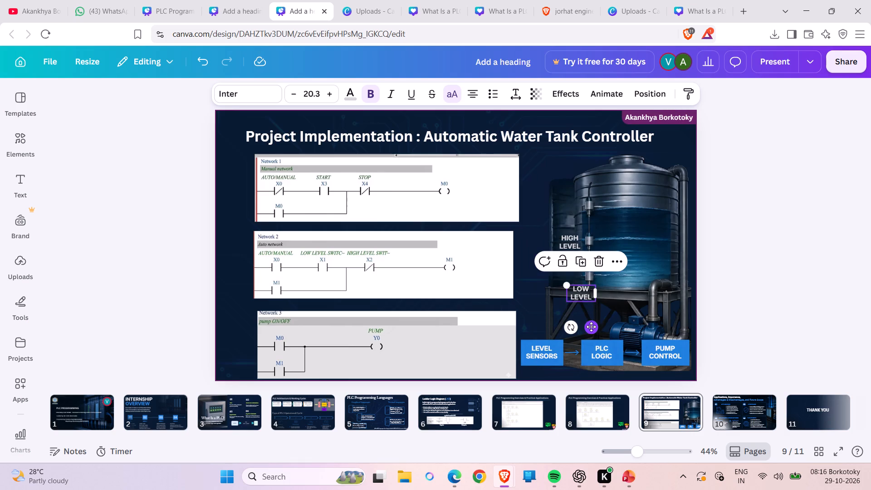
left_click_drag(591, 327, 578, 321)
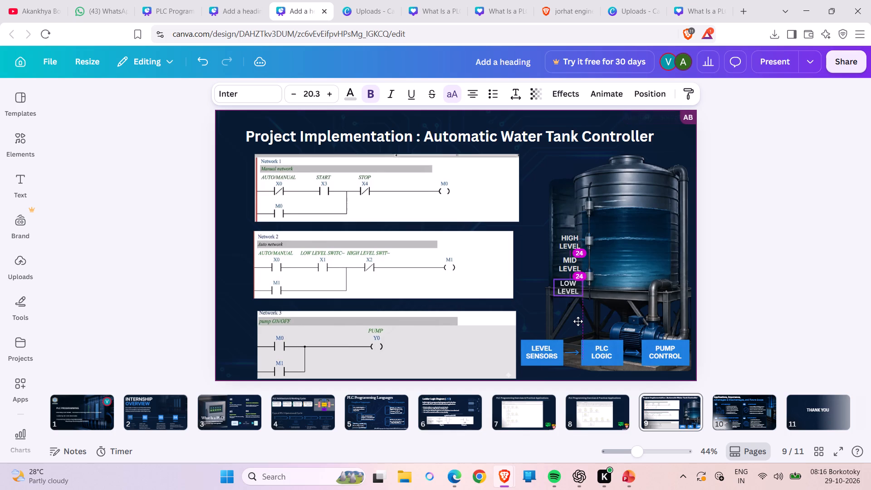
left_click_drag(578, 321, 578, 319)
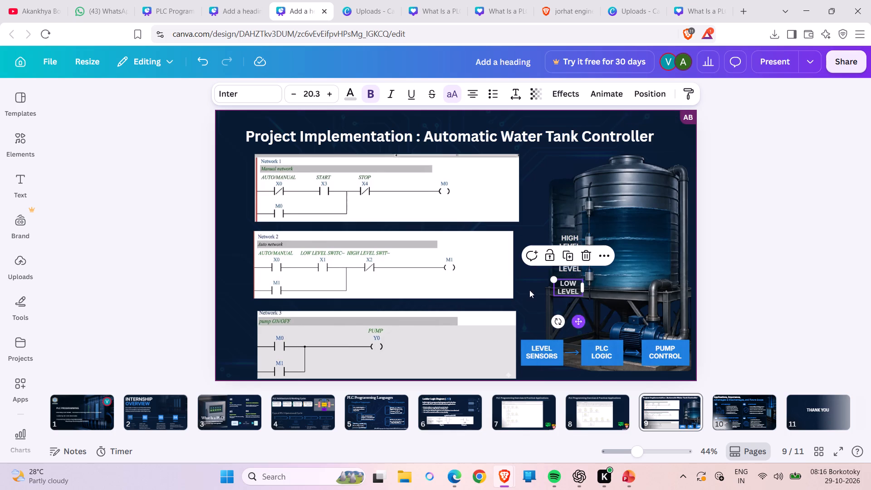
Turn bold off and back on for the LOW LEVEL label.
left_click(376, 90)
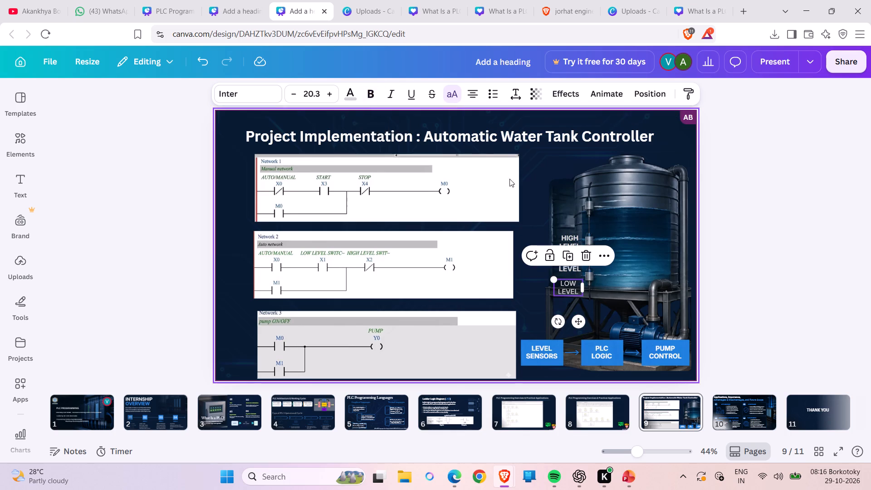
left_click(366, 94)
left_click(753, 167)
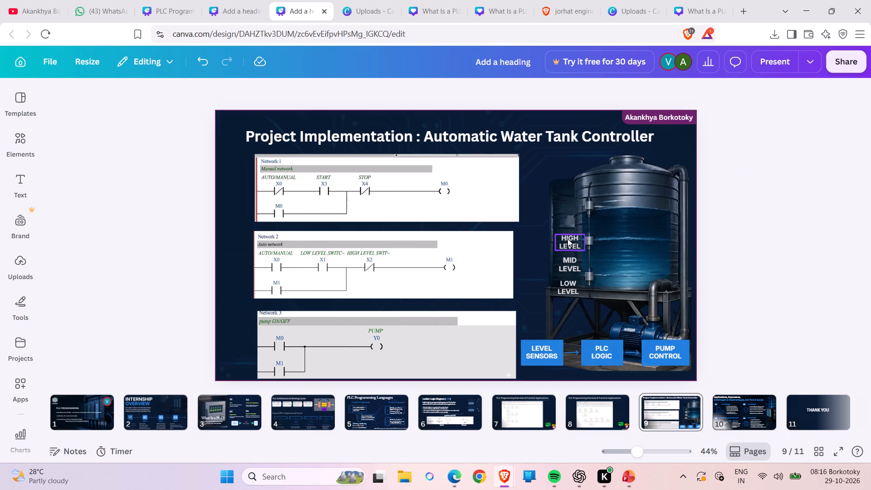
Compare the three level labels and set the MID LEVEL font size to 20.3 so that it matches the others.
left_click(568, 239)
left_click(573, 260)
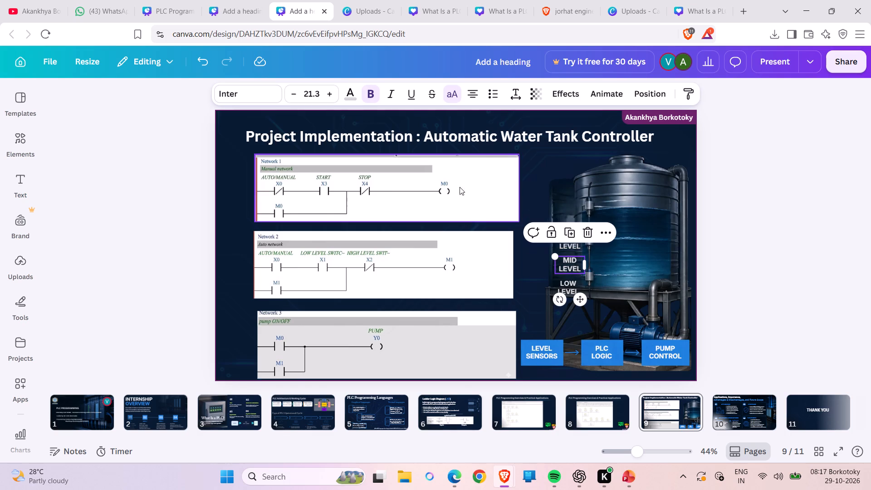
left_click(294, 93)
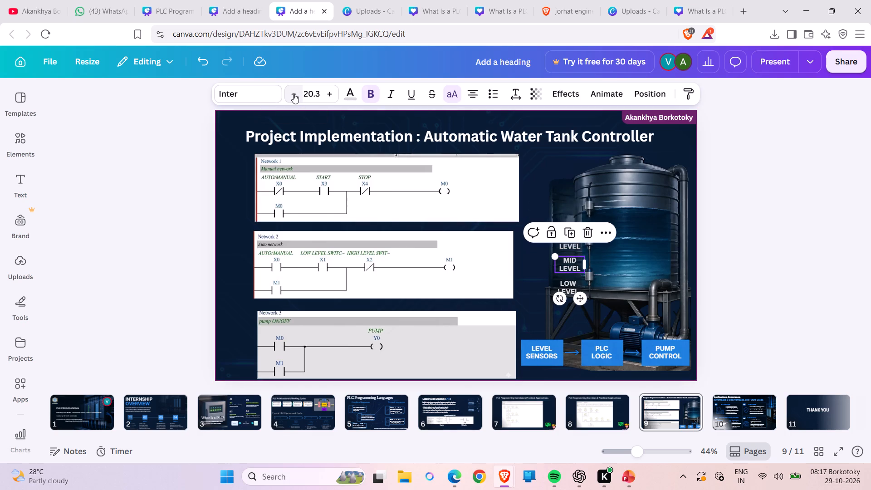
left_click(563, 281)
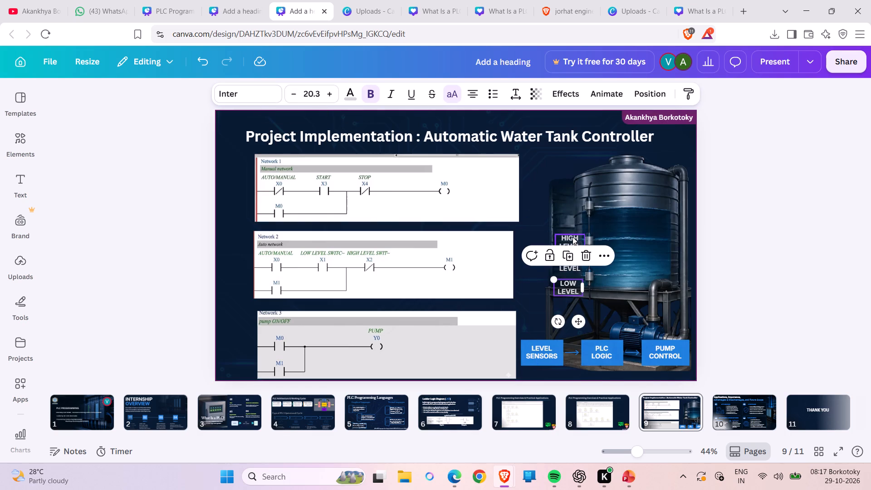
left_click(573, 237)
left_click(707, 228)
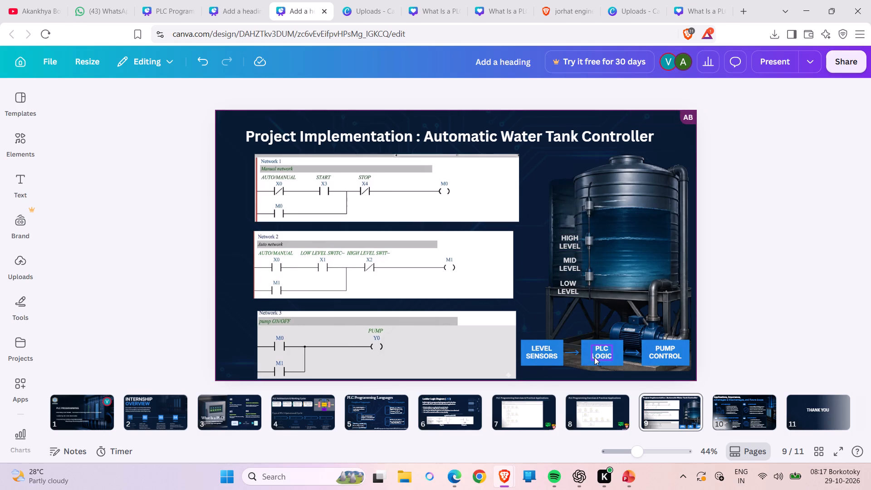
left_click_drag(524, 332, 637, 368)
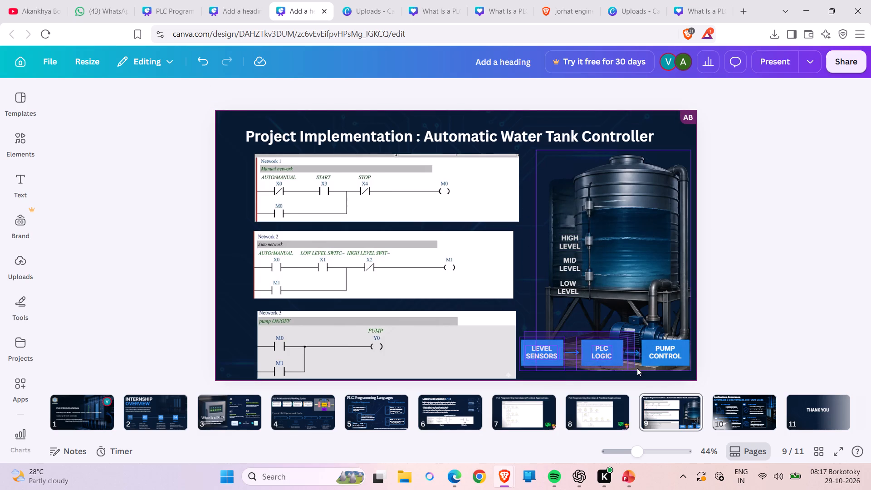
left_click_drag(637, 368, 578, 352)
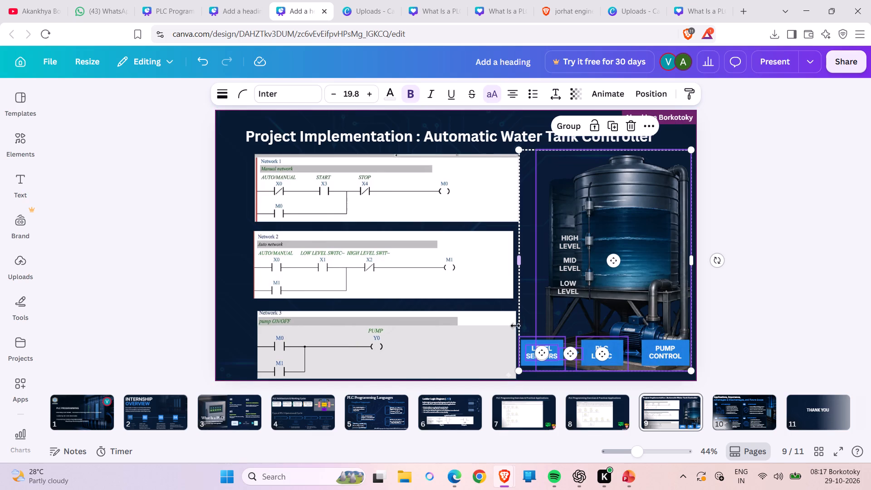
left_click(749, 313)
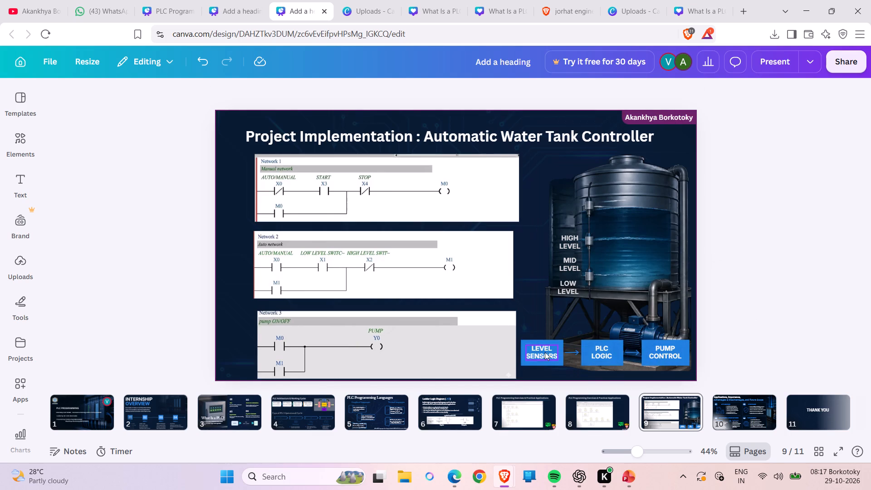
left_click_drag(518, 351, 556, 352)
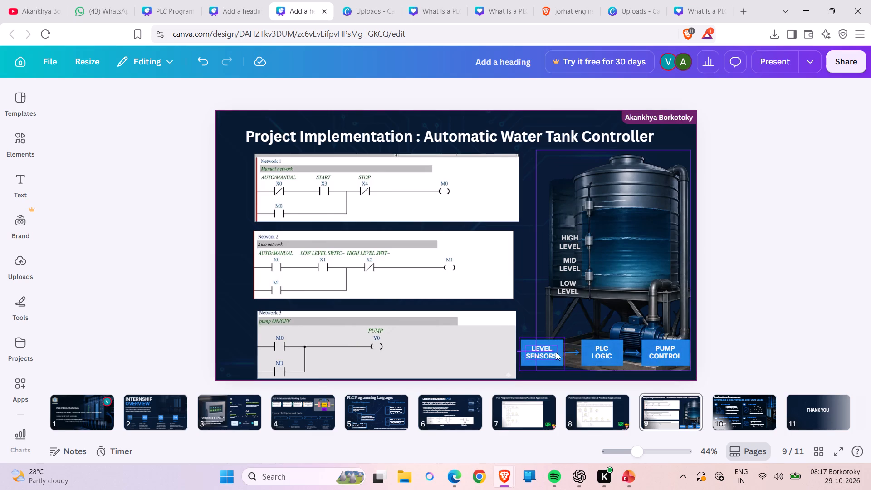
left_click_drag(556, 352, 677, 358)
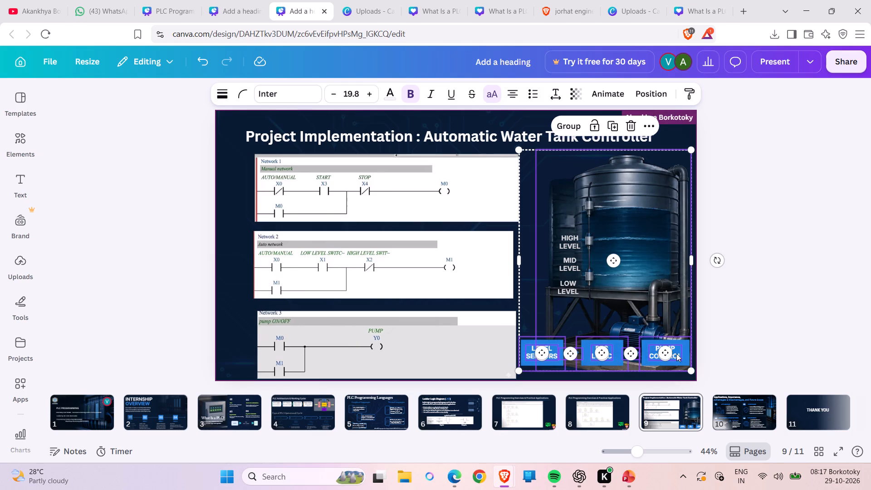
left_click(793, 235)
Lock the water tank image in place.
left_click(664, 253)
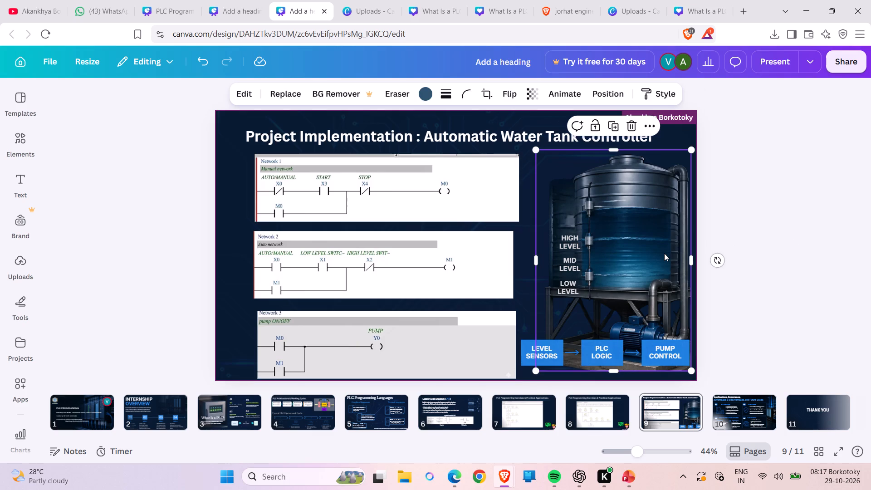
left_click(593, 126)
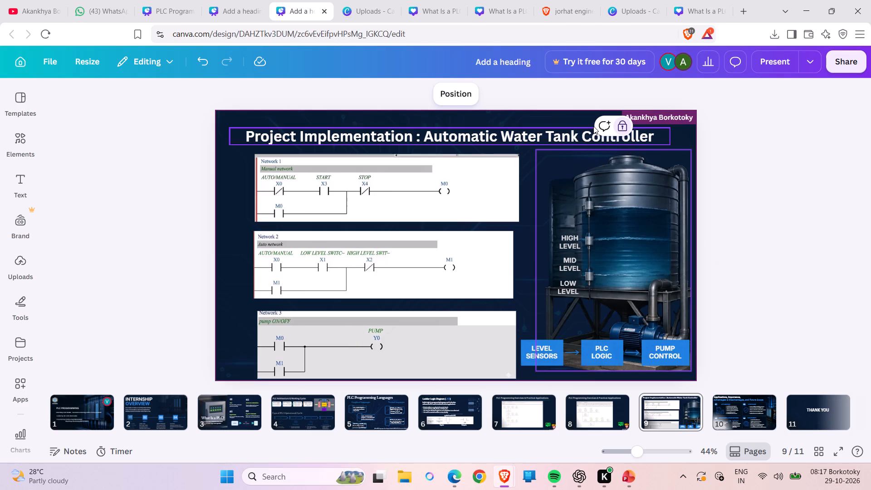
Select the Level Sensors, PLC Logic and Pump Control flow with its arrows and shrink it to fit the tank image's width, with 16.6 text.
left_click_drag(520, 332, 654, 358)
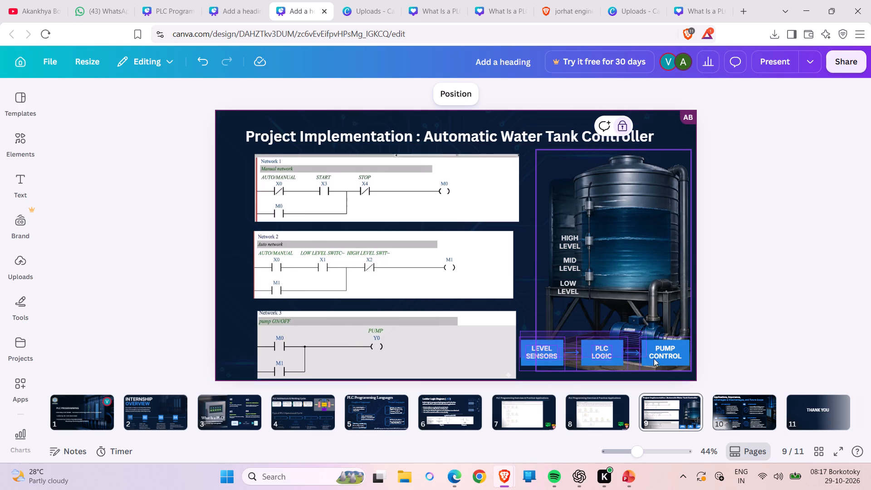
left_click_drag(654, 358, 690, 372)
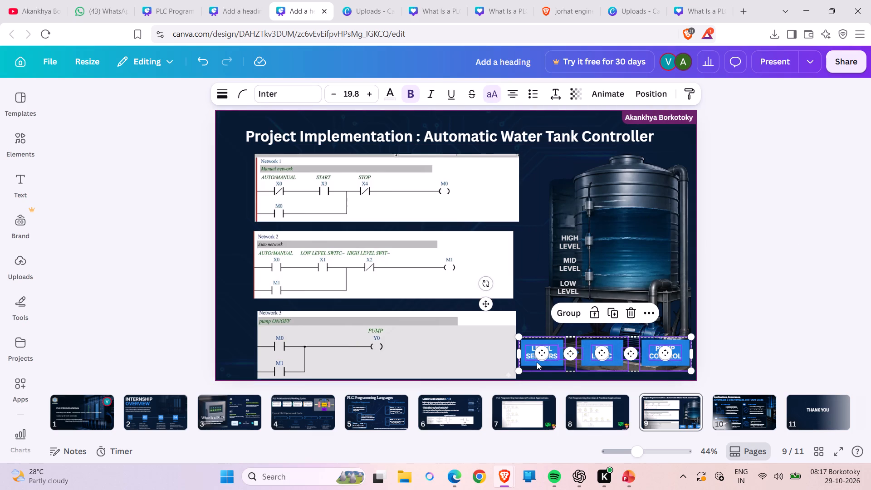
left_click_drag(519, 369, 540, 361)
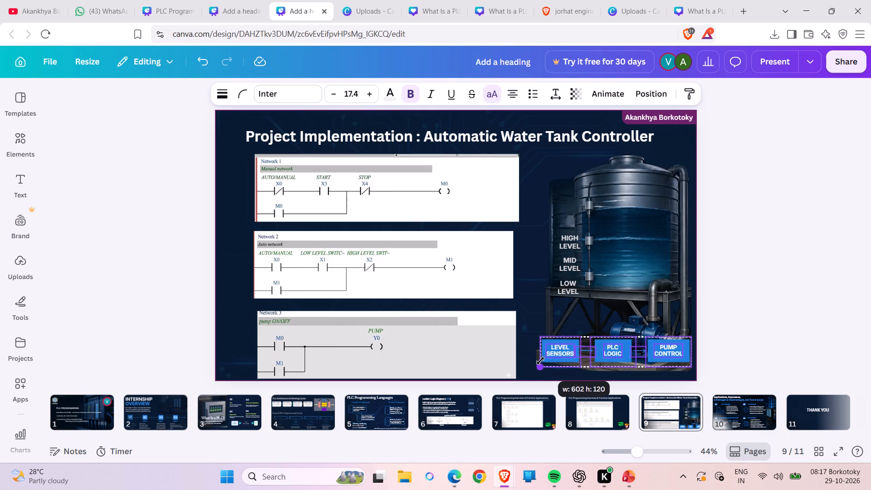
left_click_drag(540, 361, 548, 361)
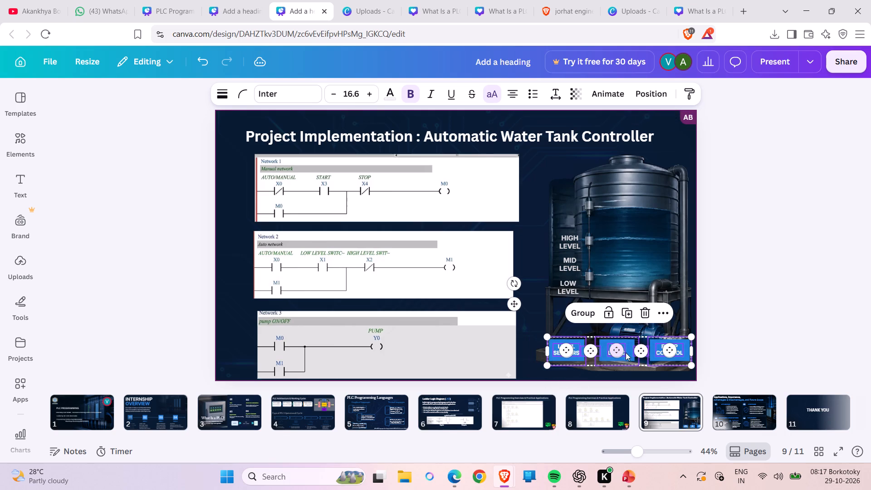
left_click_drag(644, 360, 643, 361)
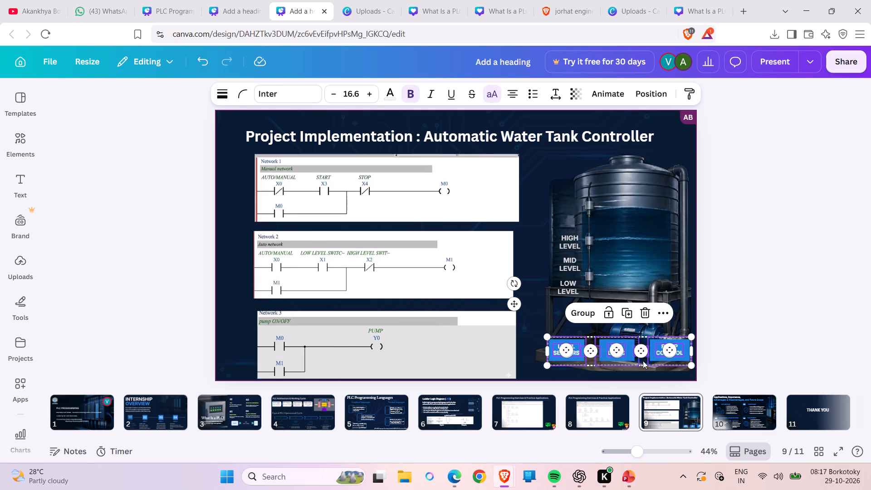
left_click_drag(643, 361, 643, 366)
left_click(718, 320)
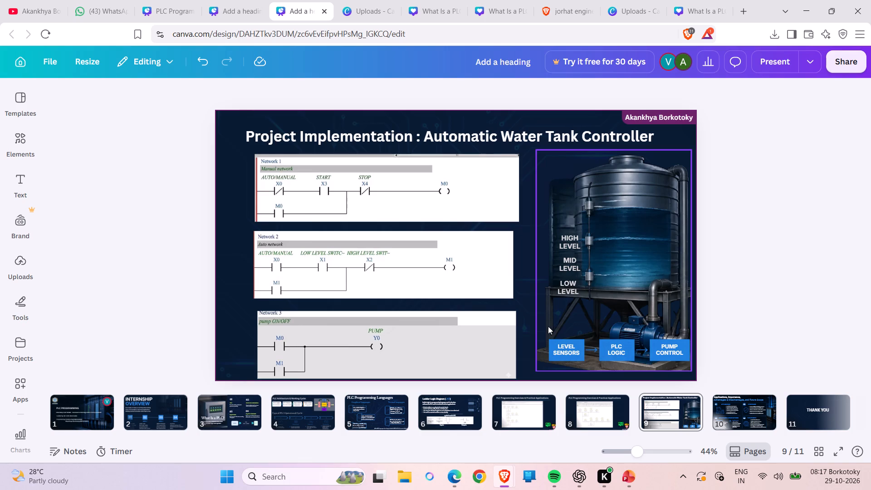
left_click(802, 296)
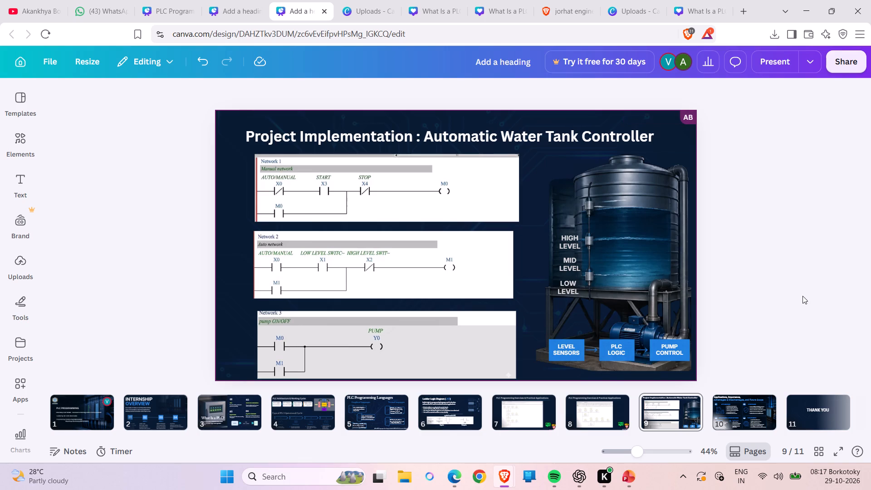
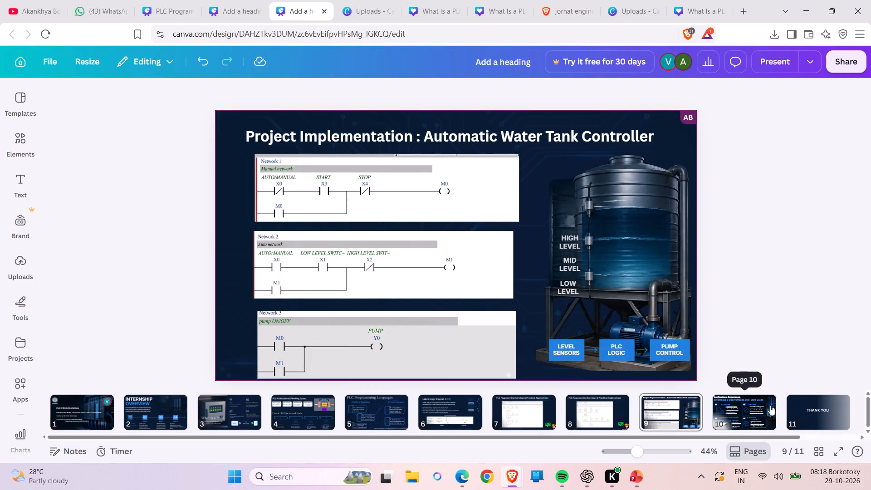
On slide 10, recolour the "Advantages & Disadvantages, and Future Scope" heading line to a more saturated bright blue.
left_click(807, 416)
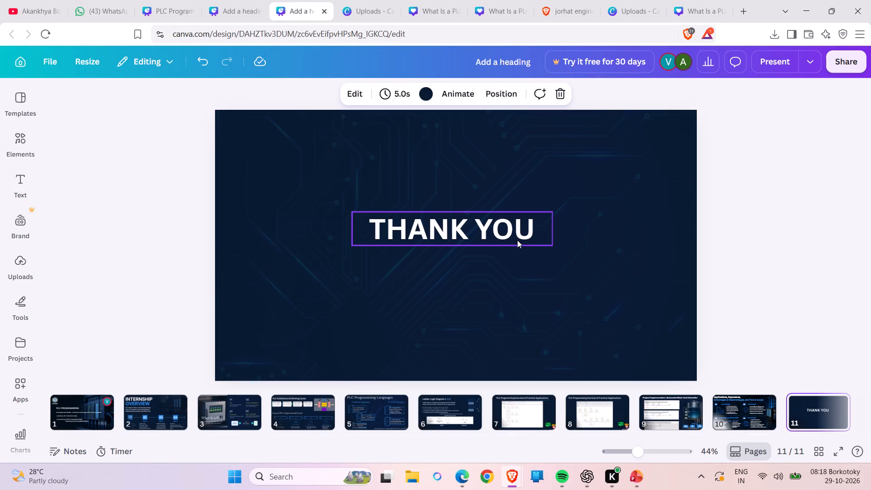
left_click(736, 419)
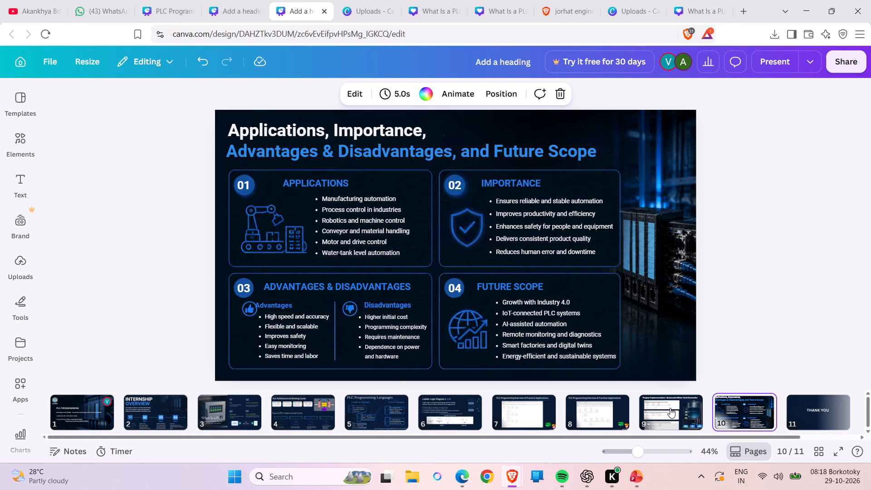
left_click(670, 408)
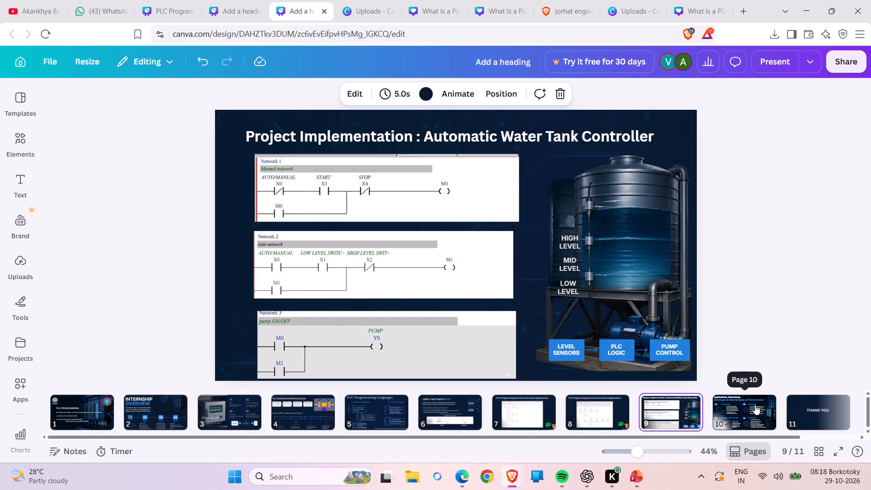
left_click(753, 405)
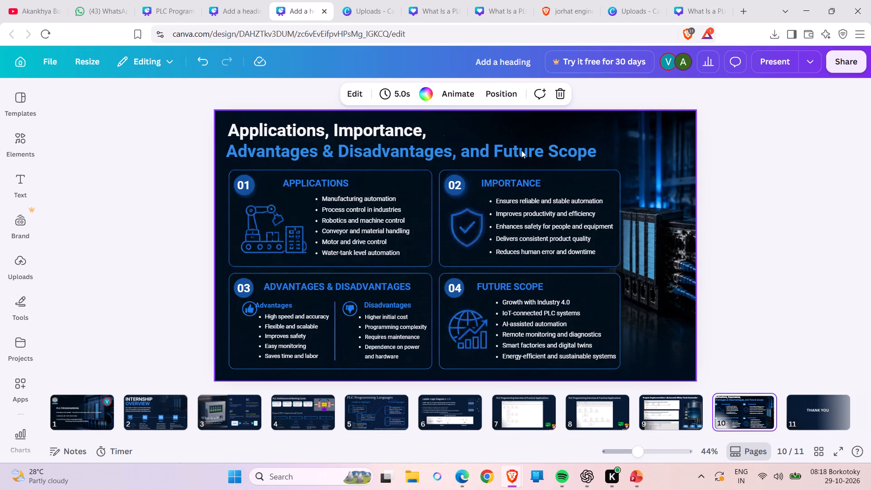
left_click(521, 150)
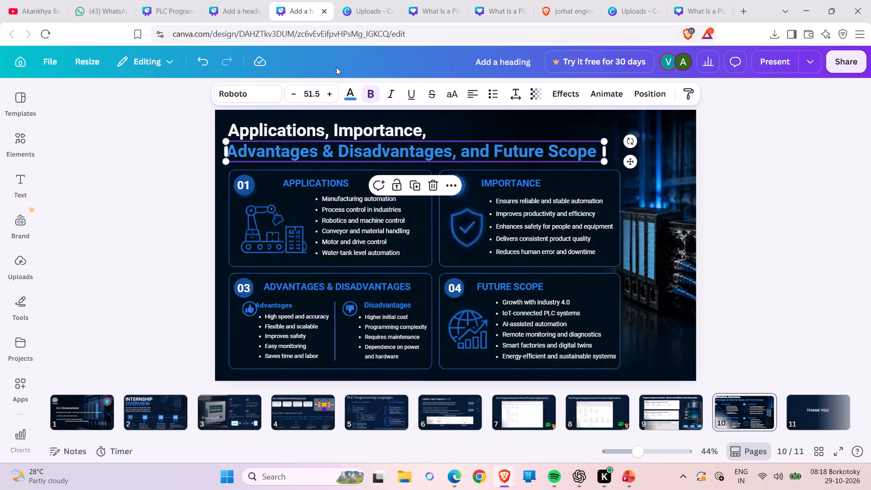
left_click(351, 89)
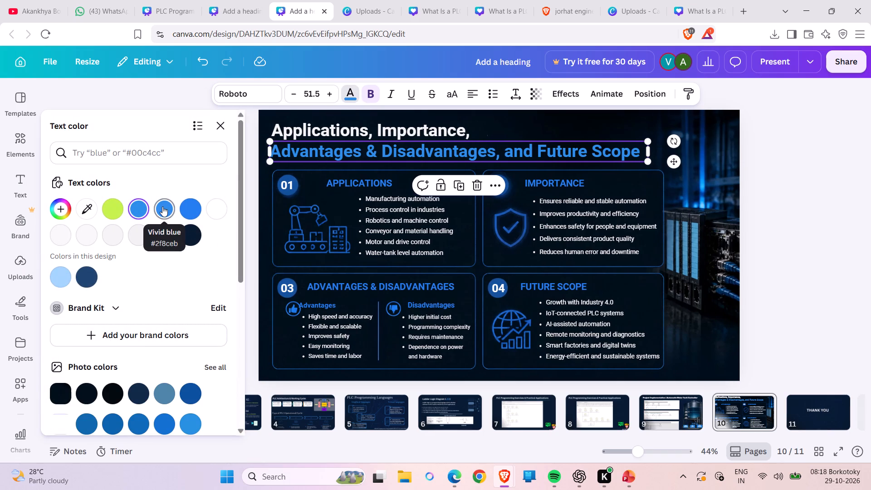
left_click(93, 275)
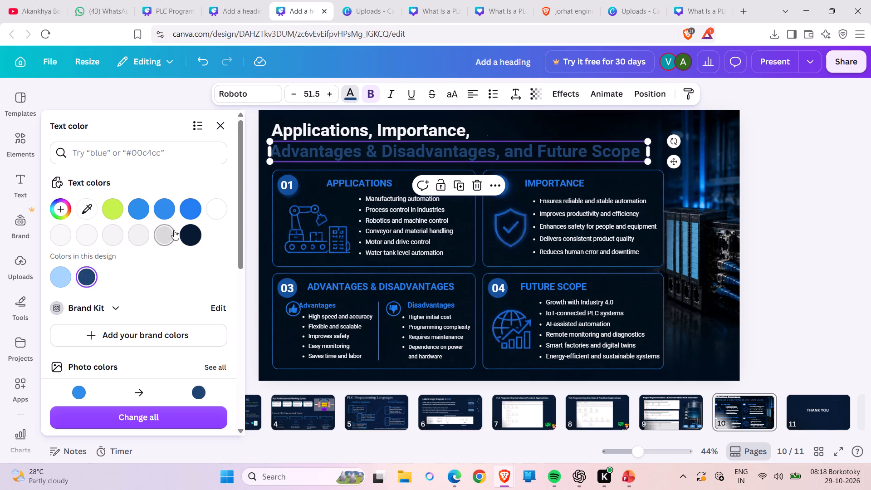
left_click(186, 214)
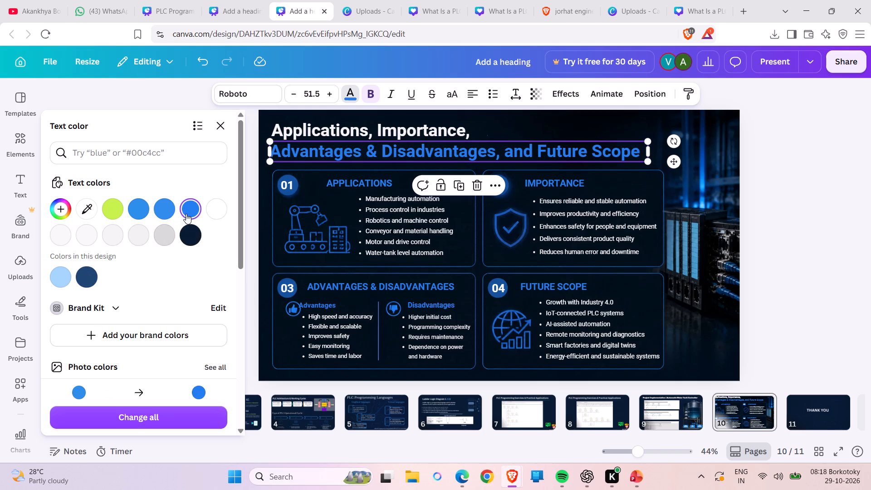
left_click(759, 282)
left_click(759, 282)
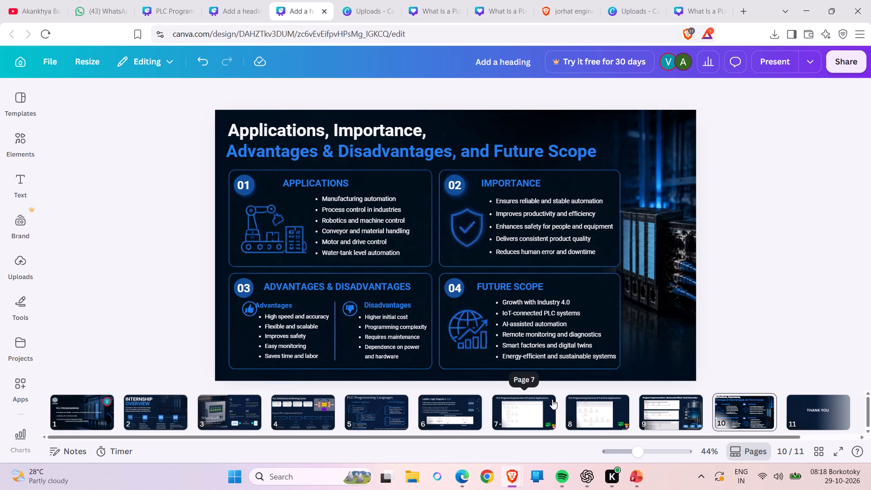
On slide 4, move the PLC block diagram down off its translucent grey backing panel and duplicate the panel.
left_click(690, 418)
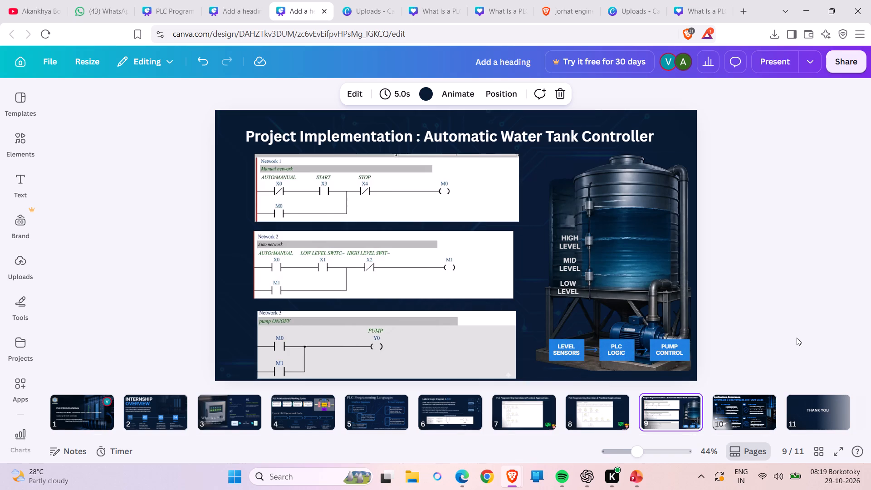
left_click(303, 411)
left_click(575, 222)
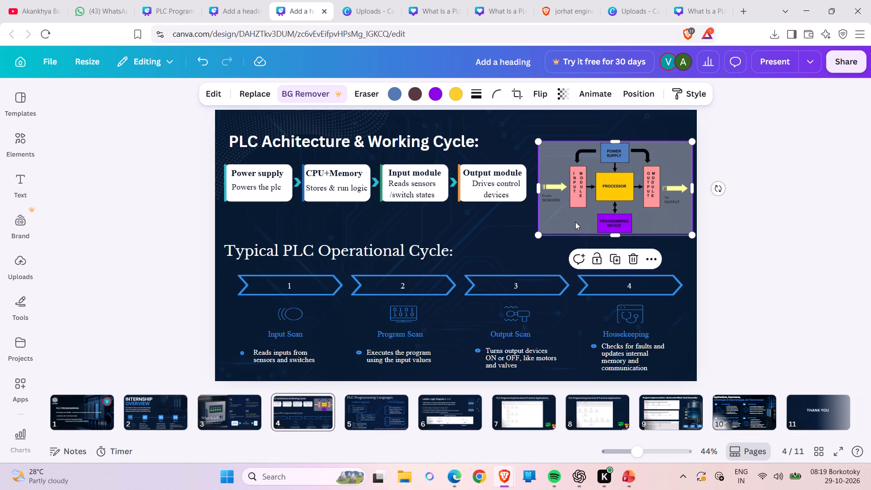
left_click_drag(575, 222, 573, 273)
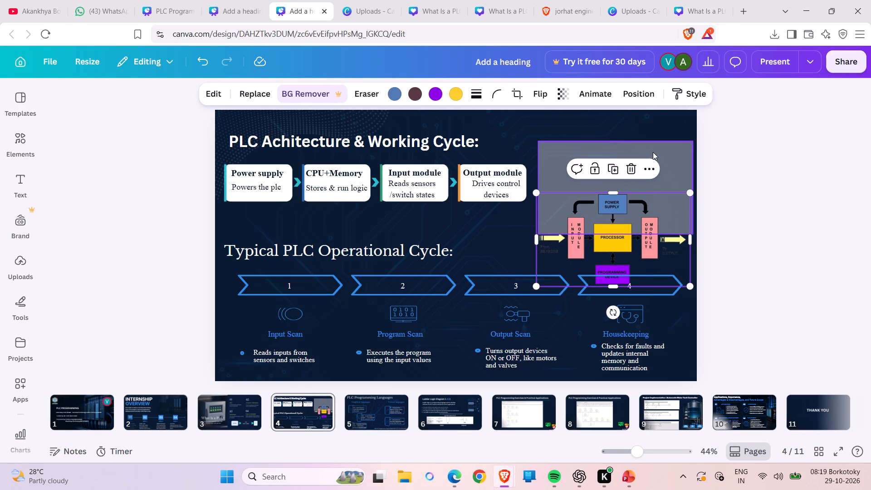
left_click(653, 152)
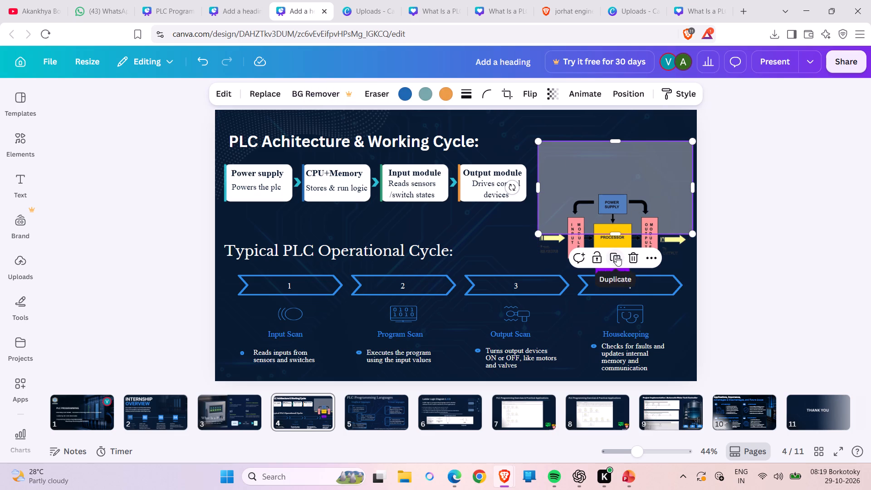
left_click(617, 256)
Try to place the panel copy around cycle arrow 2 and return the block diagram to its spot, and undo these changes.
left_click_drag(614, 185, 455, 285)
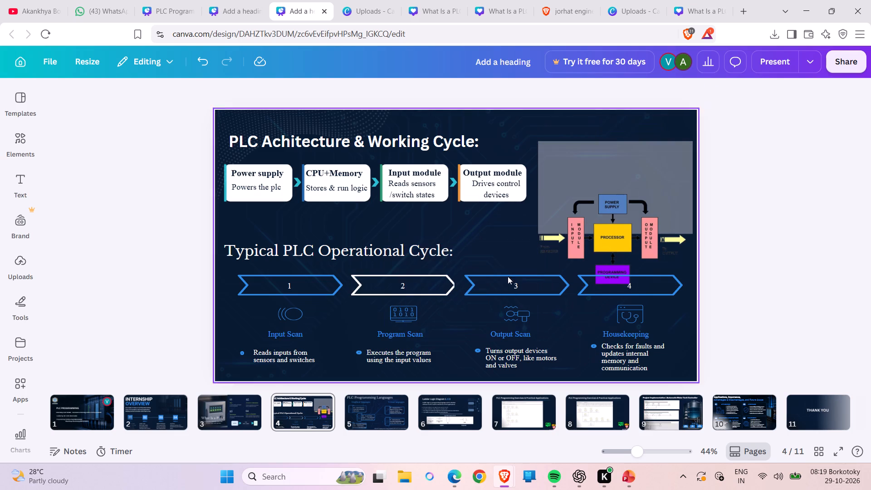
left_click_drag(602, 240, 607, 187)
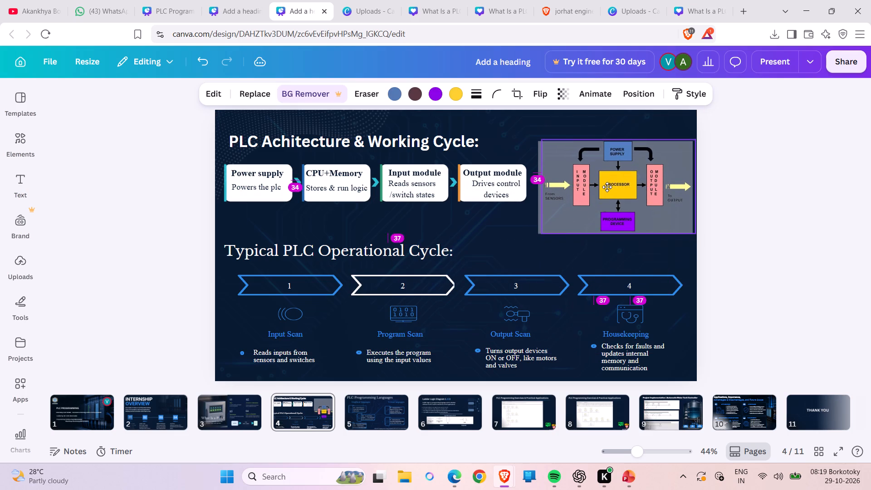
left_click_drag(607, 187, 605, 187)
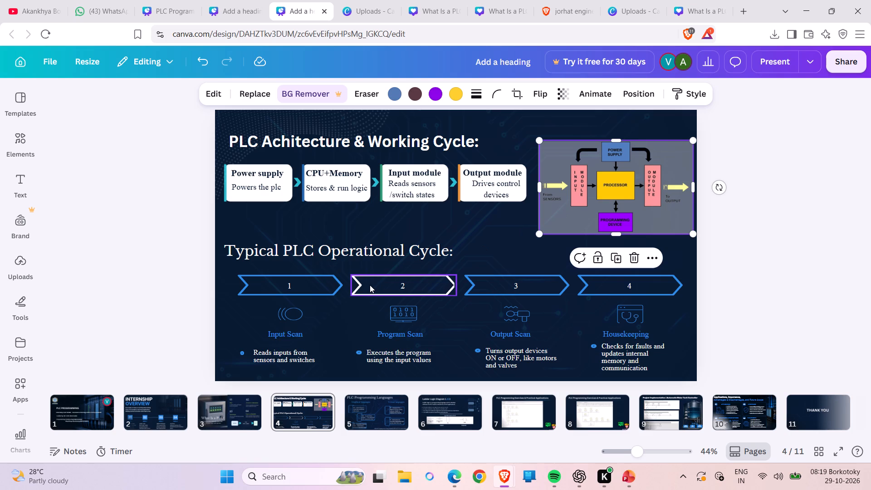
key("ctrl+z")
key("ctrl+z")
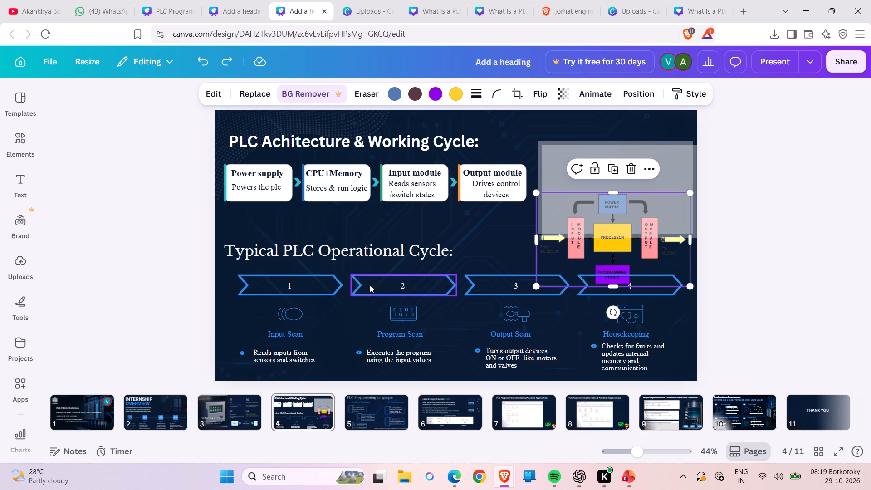
Move the grey panel copy over the CPU+Memory and Input module blocks and return the block diagram onto its original panel.
left_click_drag(552, 176, 472, 175)
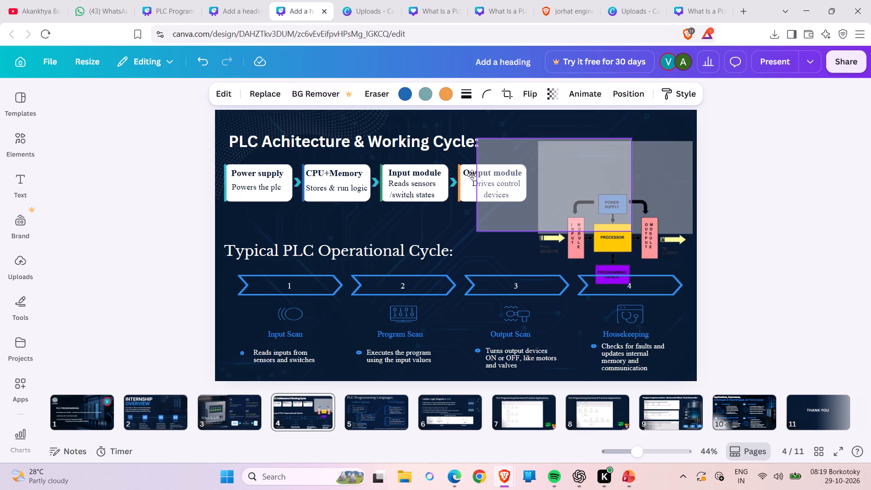
left_click_drag(472, 175, 319, 167)
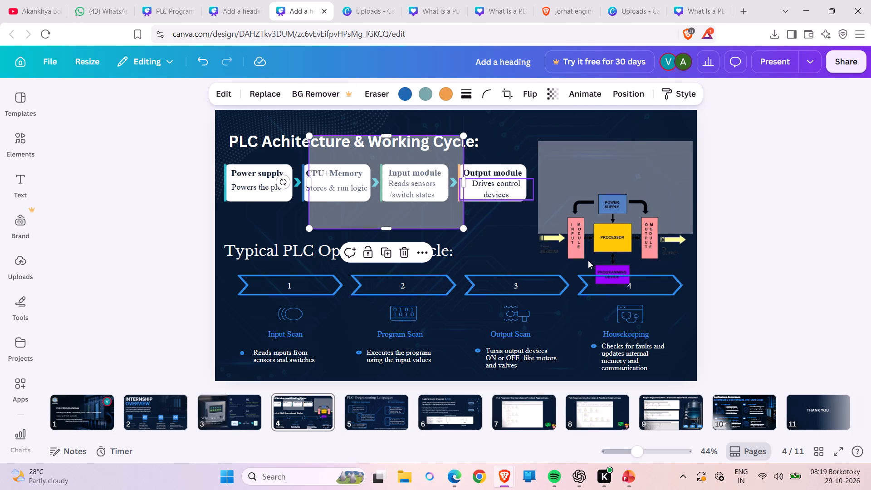
left_click_drag(588, 260, 587, 211)
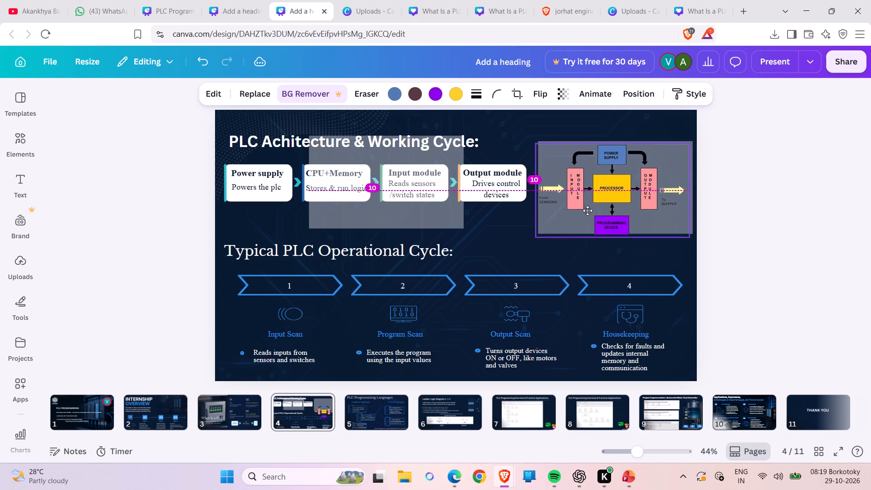
left_click_drag(587, 211, 592, 209)
Transfer the grey panel copy from slide 4 to slide 9, the water tank controller slide.
left_click_drag(402, 219, 487, 300)
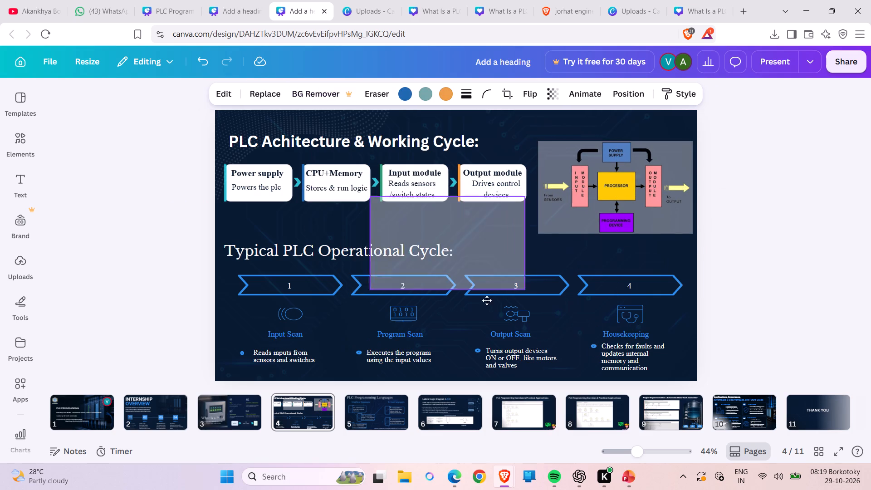
left_click_drag(487, 300, 682, 418)
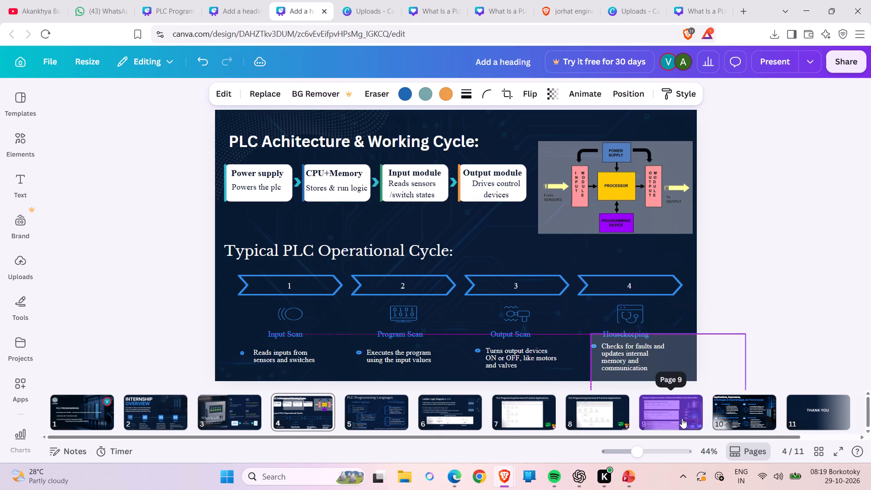
left_click_drag(682, 418, 631, 408)
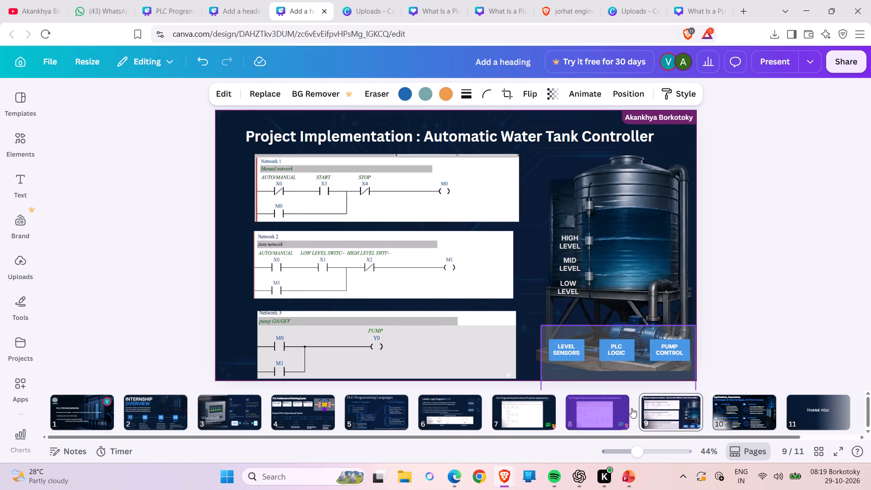
left_click_drag(631, 408, 649, 405)
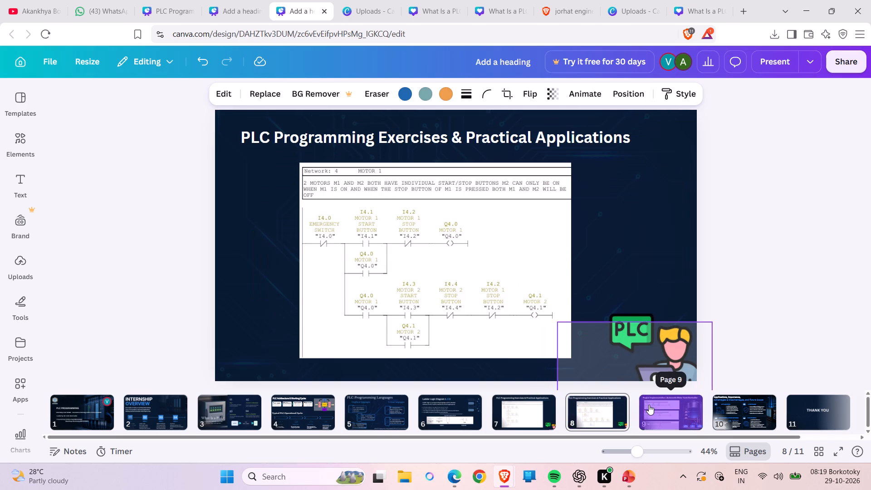
left_click_drag(649, 405, 641, 406)
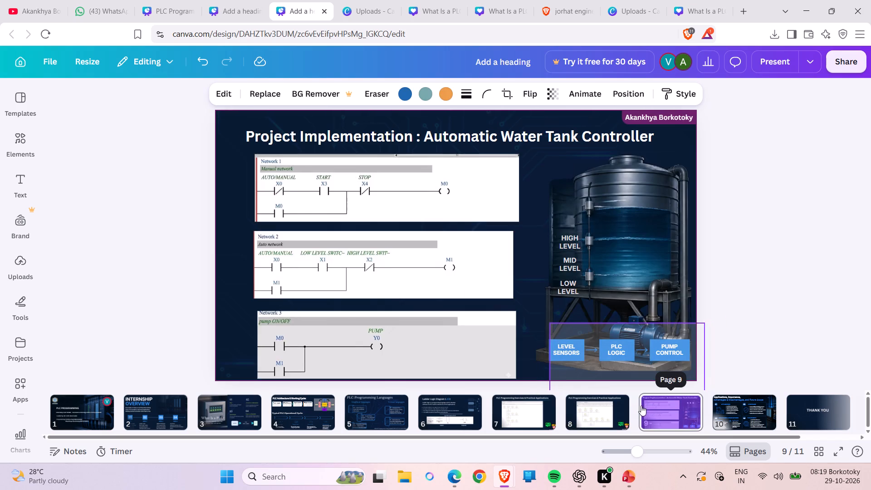
left_click_drag(641, 406, 635, 405)
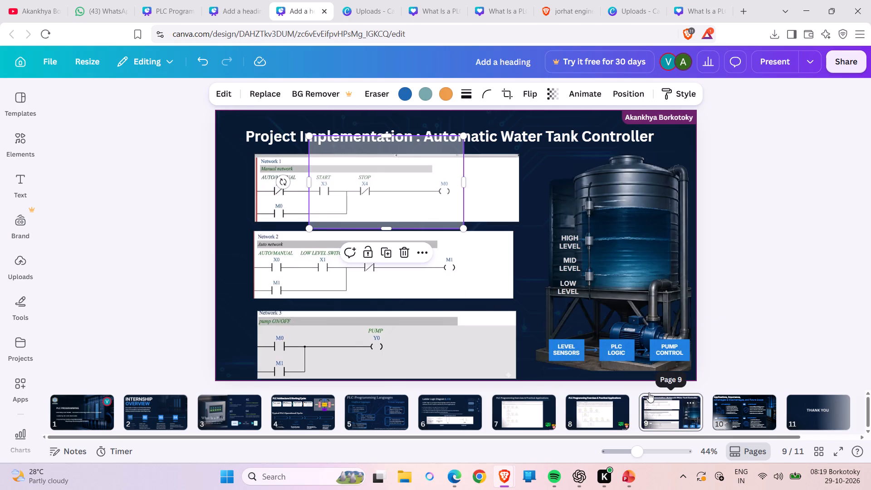
Shorten the grey panel on slide 9 from its bottom edge to a little over half its height.
left_click(826, 172)
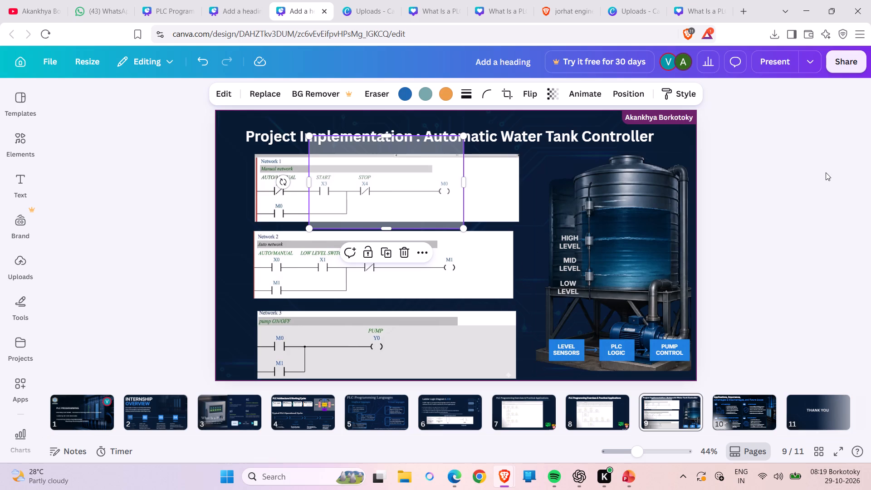
left_click(440, 193)
left_click_drag(385, 228, 387, 191)
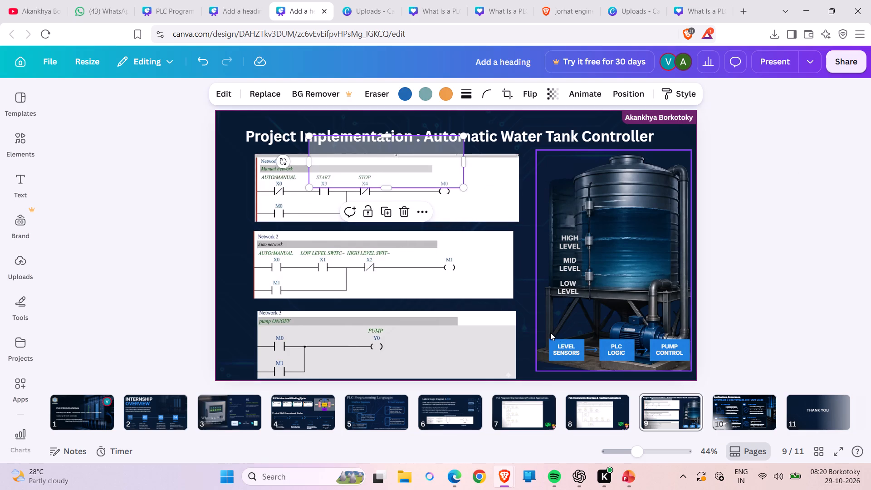
Unlock the water tank image on slide 9 and move it slightly up together with its HIGH, MID and LOW LEVEL labels.
left_click_drag(583, 292, 582, 279)
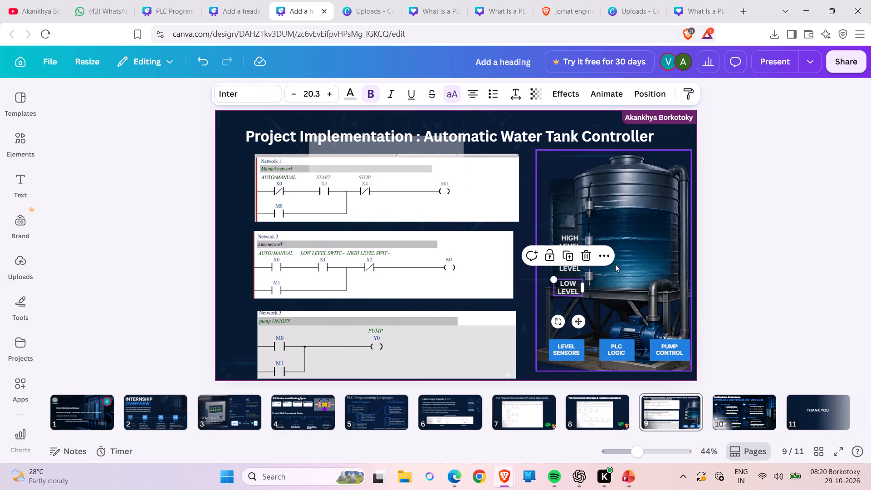
left_click(643, 253)
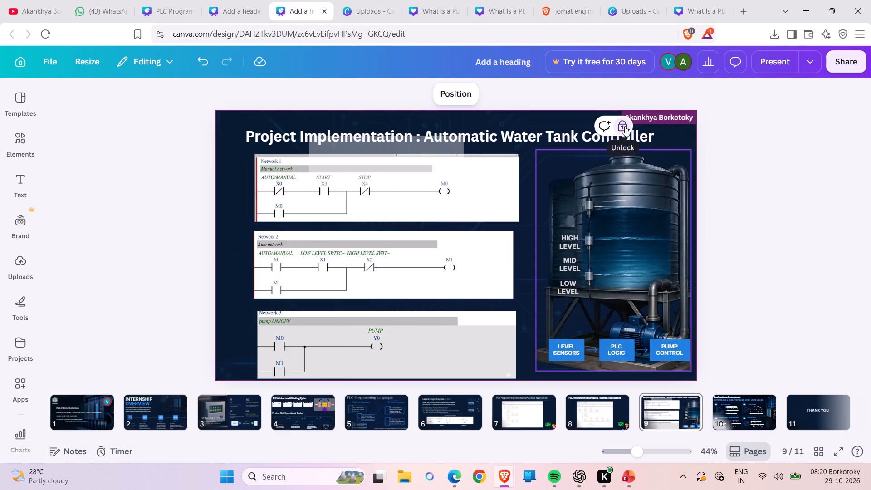
left_click(625, 127)
left_click_drag(651, 218, 650, 211)
key("ctrl+z")
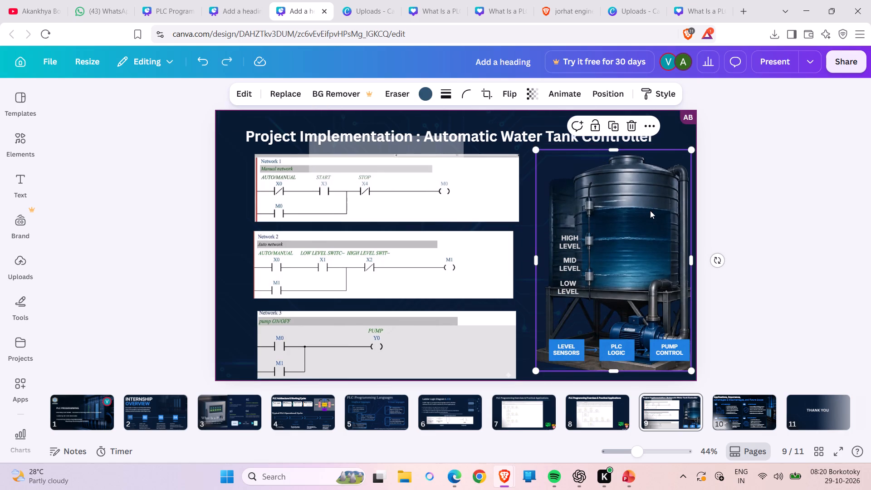
left_click_drag(530, 194, 553, 217)
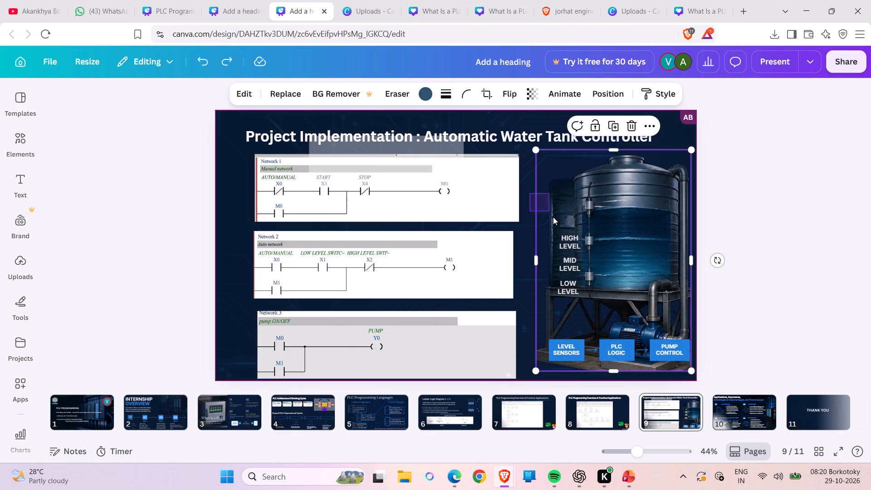
left_click_drag(553, 217, 655, 299)
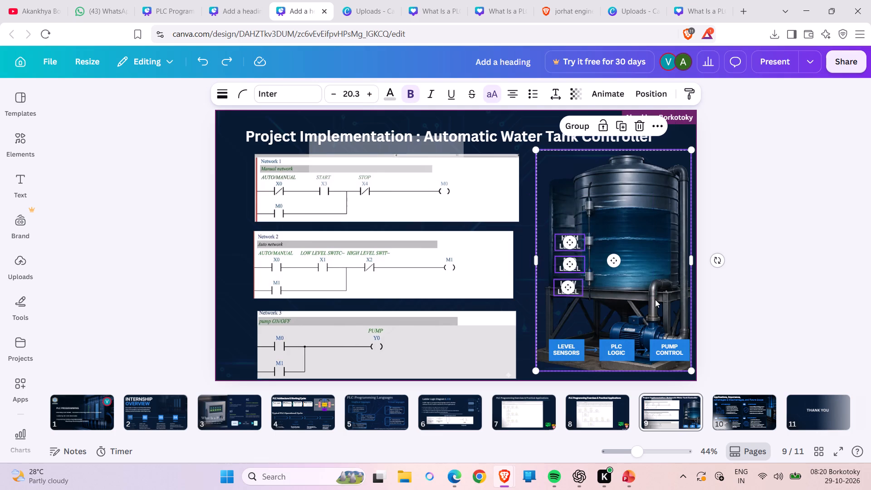
left_click_drag(655, 299, 652, 290)
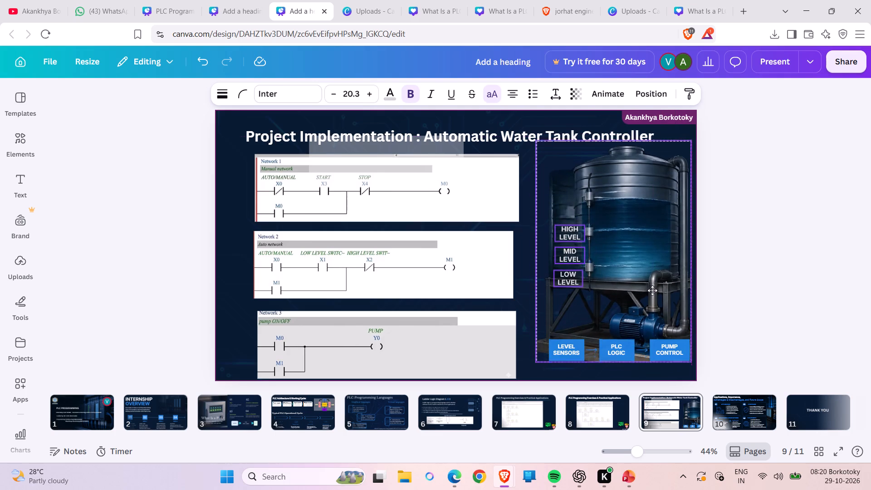
left_click_drag(652, 290, 654, 292)
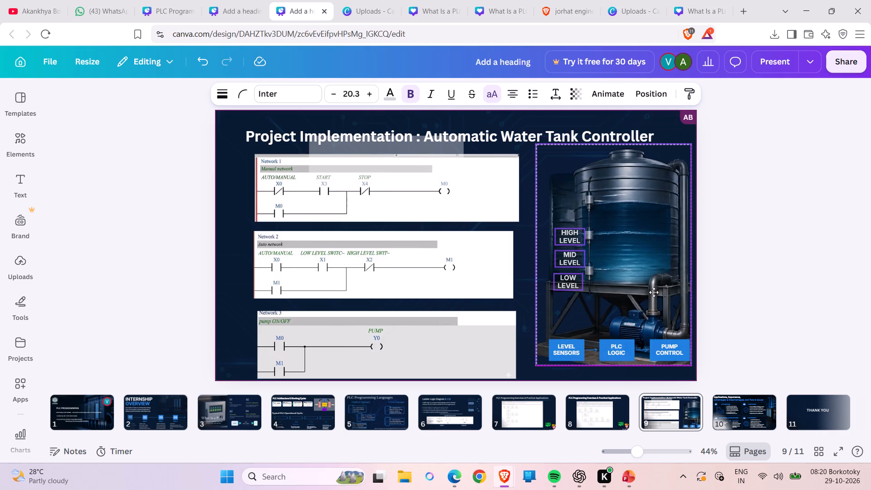
left_click_drag(654, 292, 653, 292)
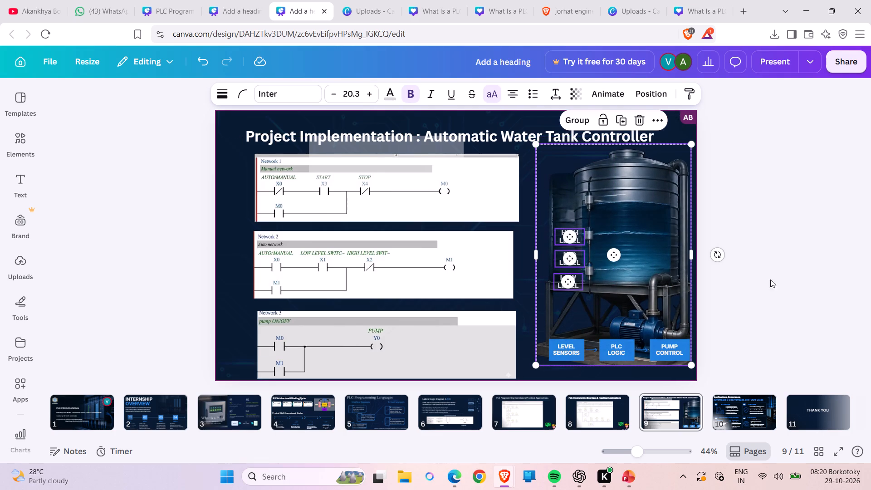
left_click(778, 279)
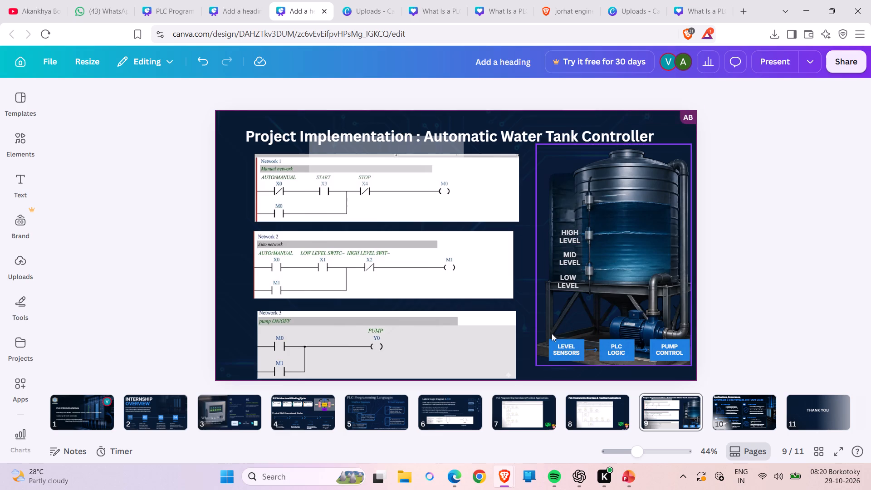
Lock the water tank image in place.
left_click(621, 299)
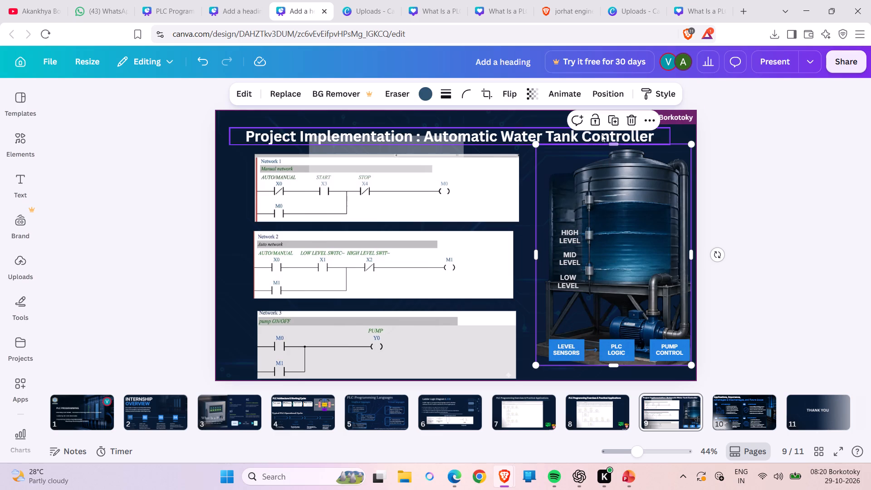
left_click(597, 124)
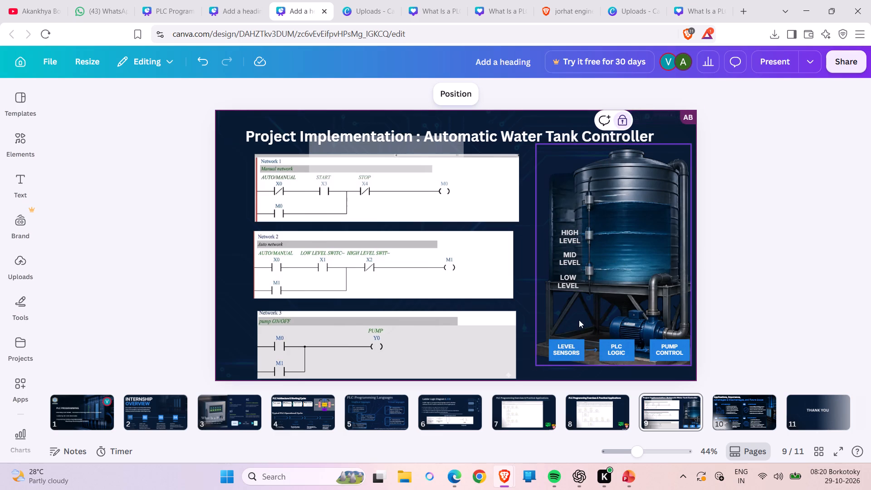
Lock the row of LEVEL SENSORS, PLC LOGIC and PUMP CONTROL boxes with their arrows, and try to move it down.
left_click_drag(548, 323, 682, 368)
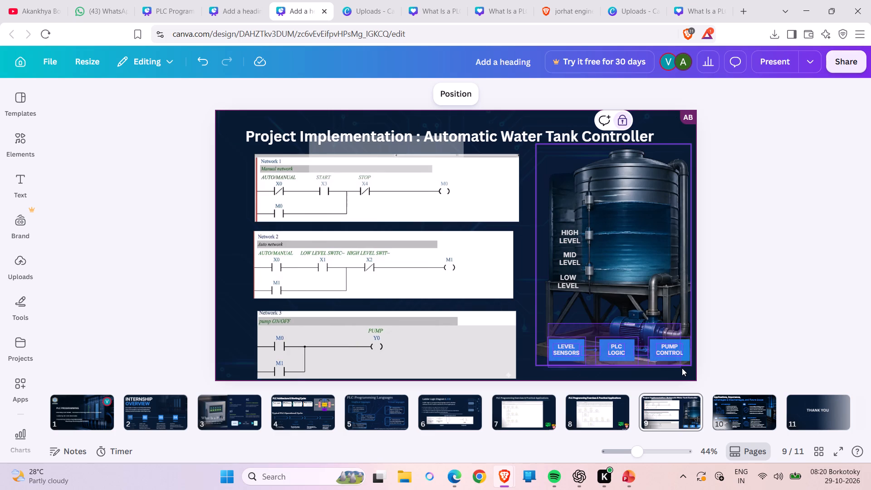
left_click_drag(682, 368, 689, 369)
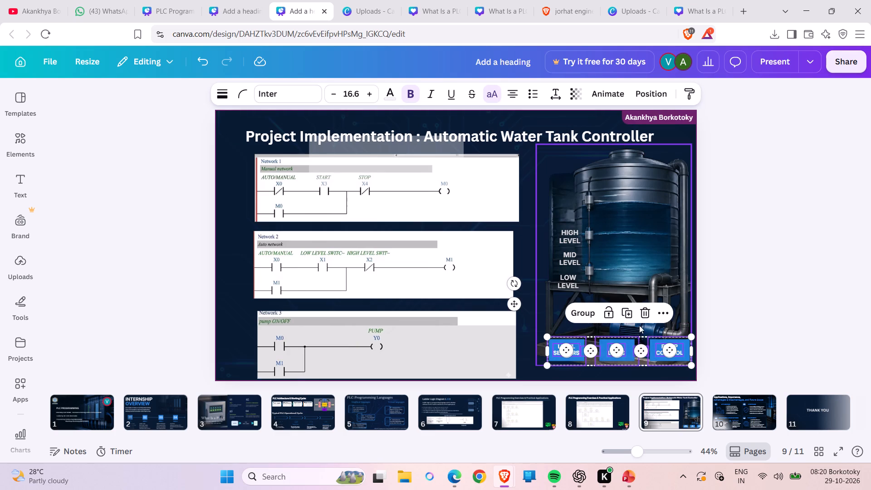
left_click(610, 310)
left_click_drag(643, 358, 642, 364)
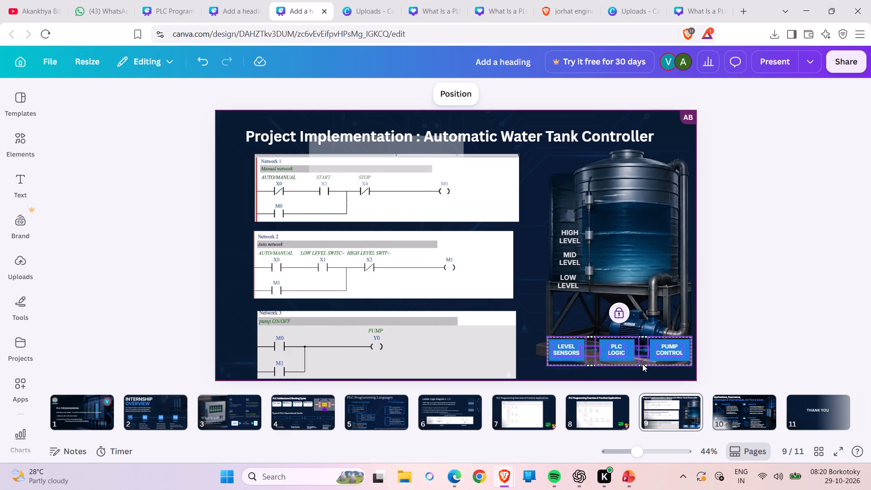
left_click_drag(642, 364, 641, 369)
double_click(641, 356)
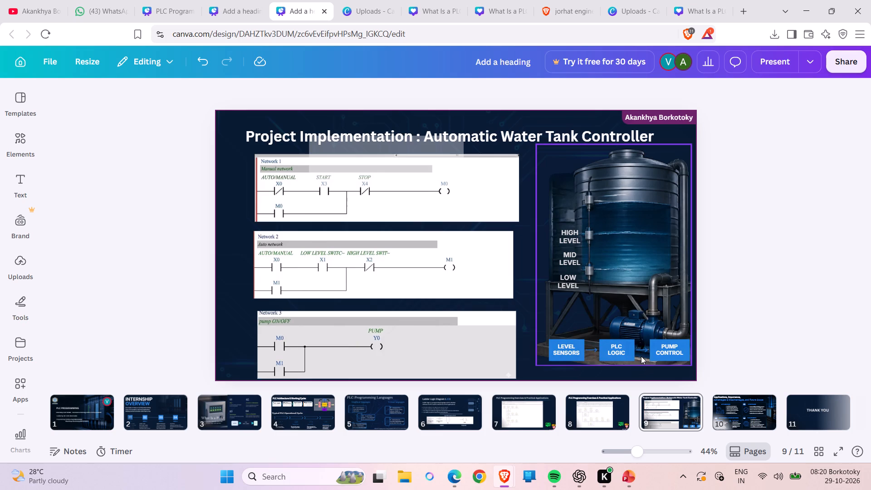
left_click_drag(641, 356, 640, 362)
Unlock the blue PLC LOGIC box below the water tank.
left_click_drag(553, 334, 688, 366)
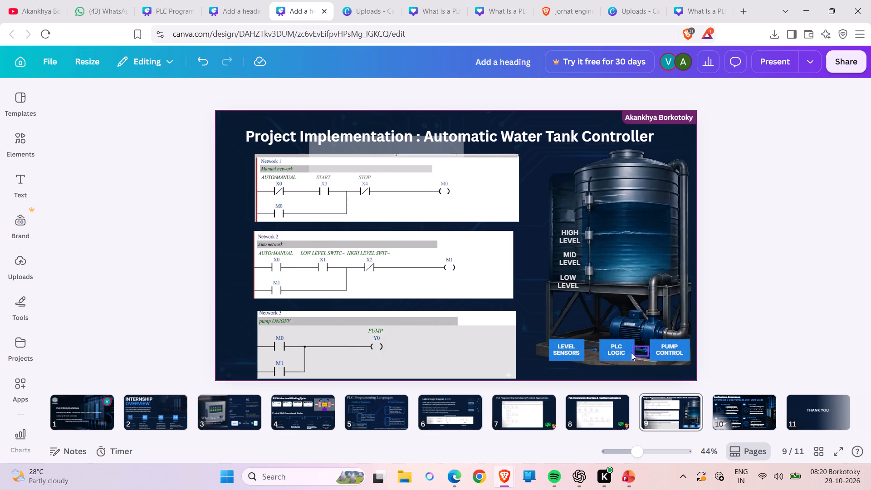
left_click(628, 352)
left_click(626, 312)
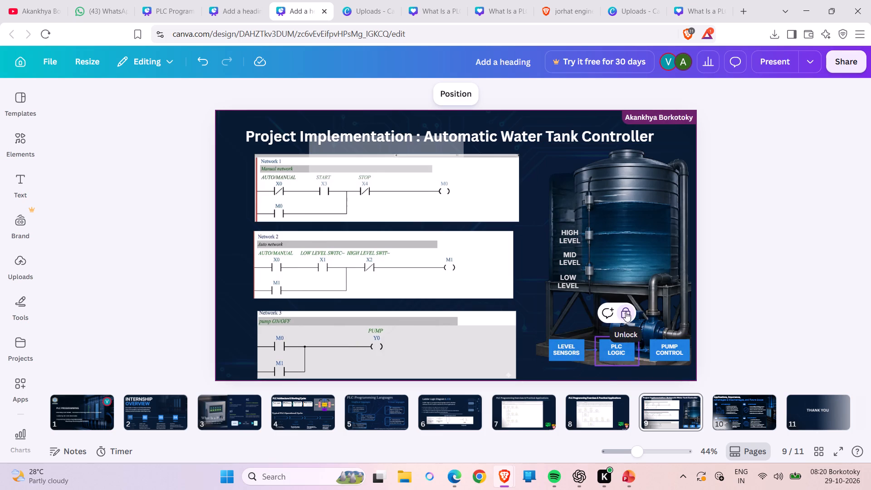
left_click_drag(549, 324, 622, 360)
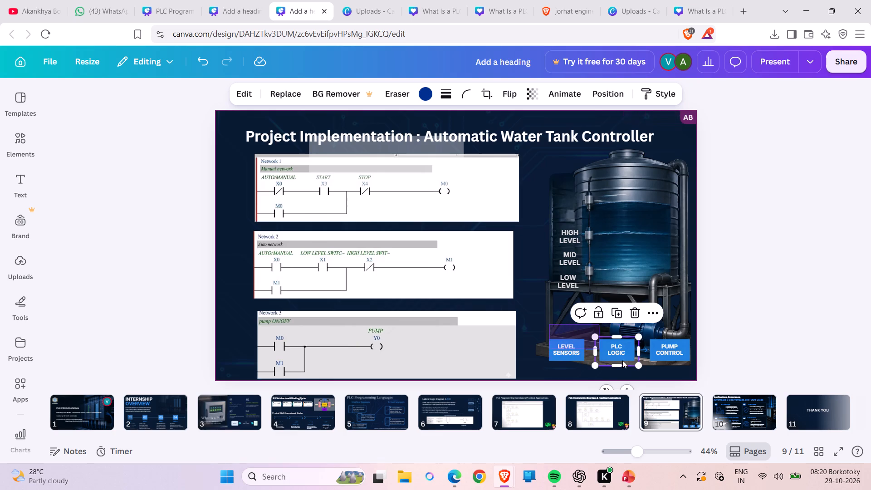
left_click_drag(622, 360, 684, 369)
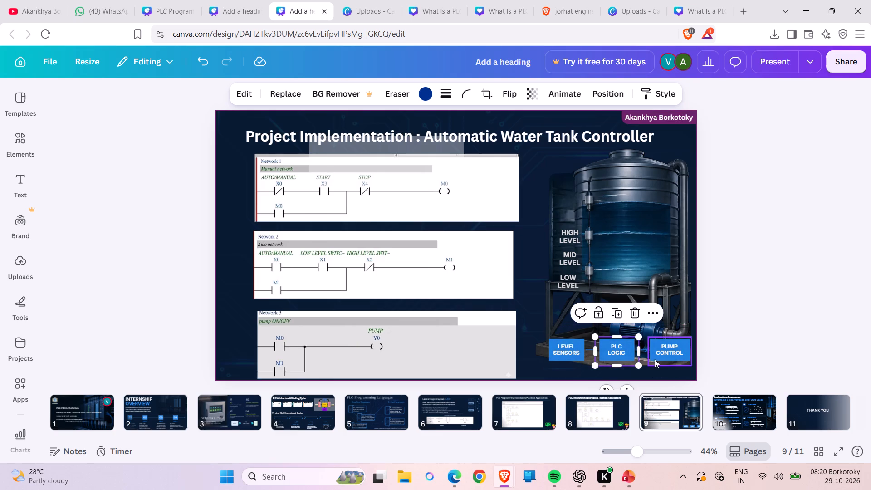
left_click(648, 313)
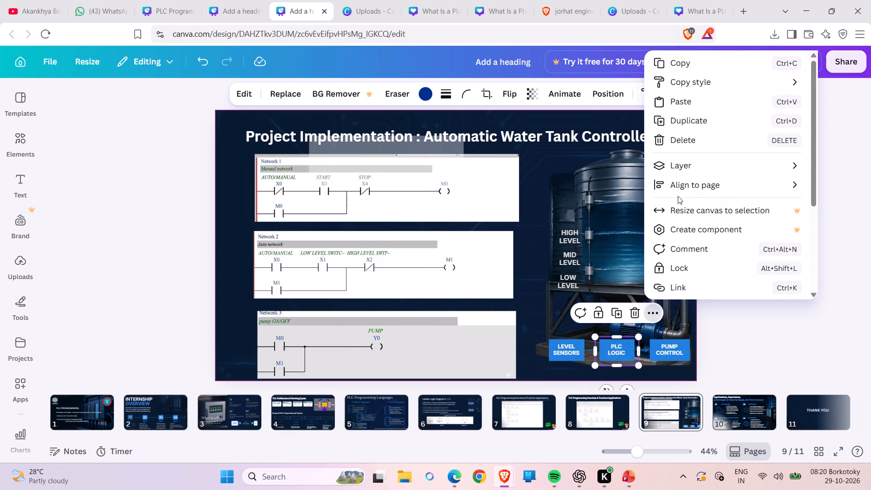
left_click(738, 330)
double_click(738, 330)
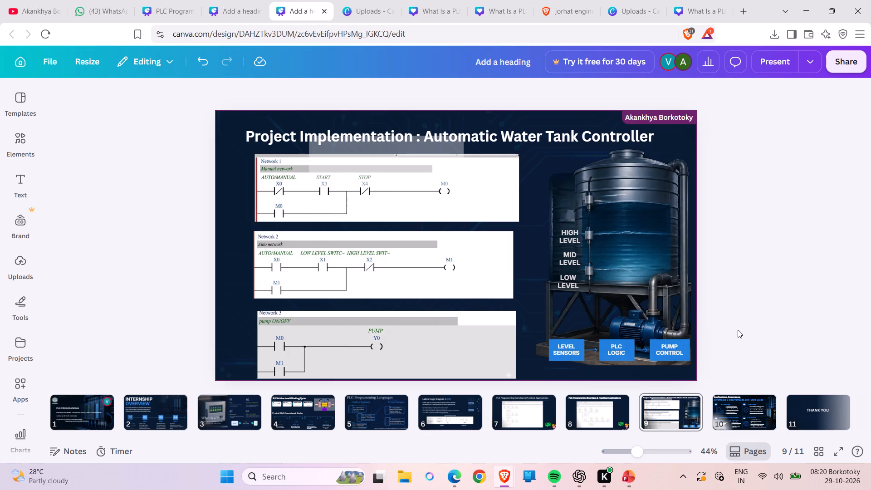
Unlock the two arrows connecting the LEVEL SENSORS, PLC LOGIC and PUMP CONTROL boxes.
left_click(643, 352)
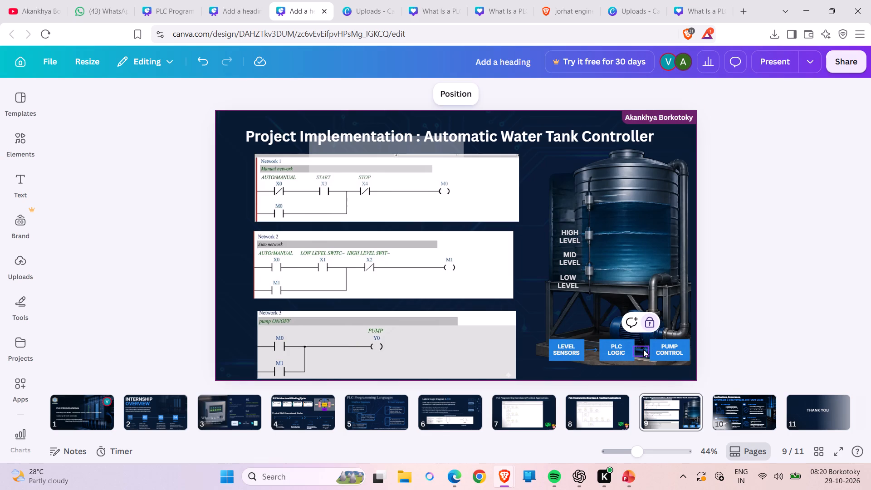
left_click(649, 328)
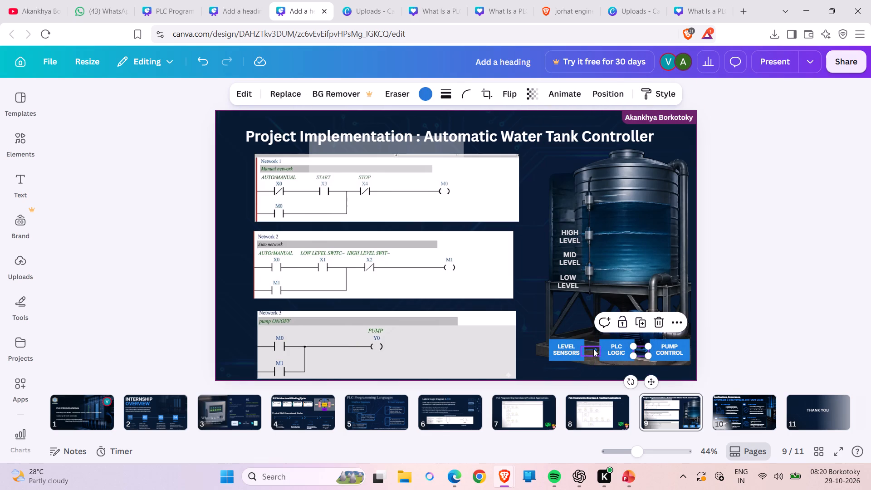
left_click(593, 348)
left_click(597, 327)
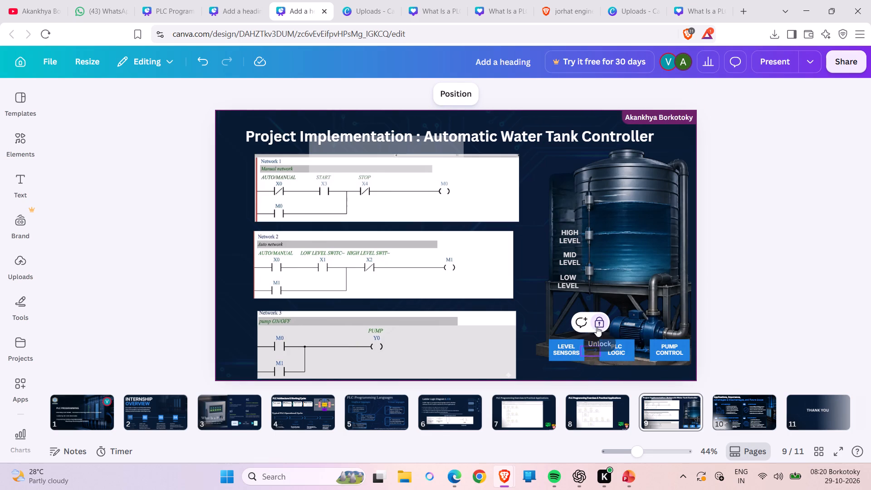
Unlock the LEVEL SENSORS label text and try to select the whole row of boxes below the tank.
left_click(567, 344)
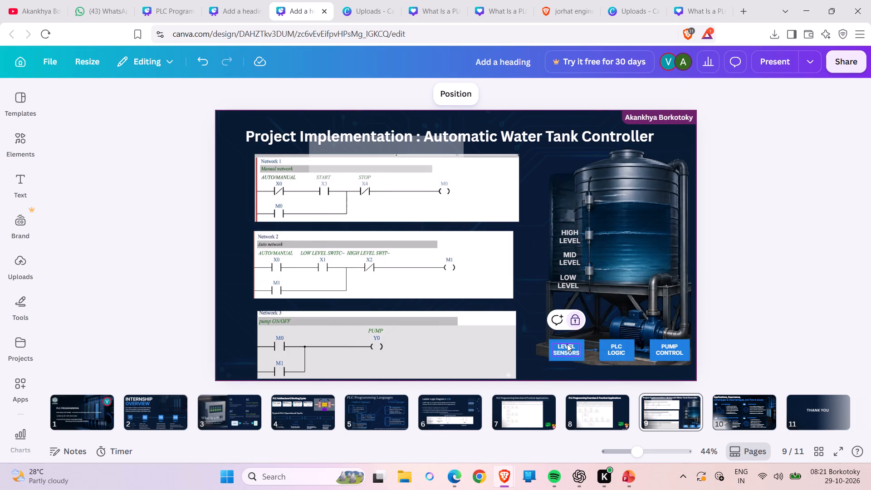
left_click(574, 324)
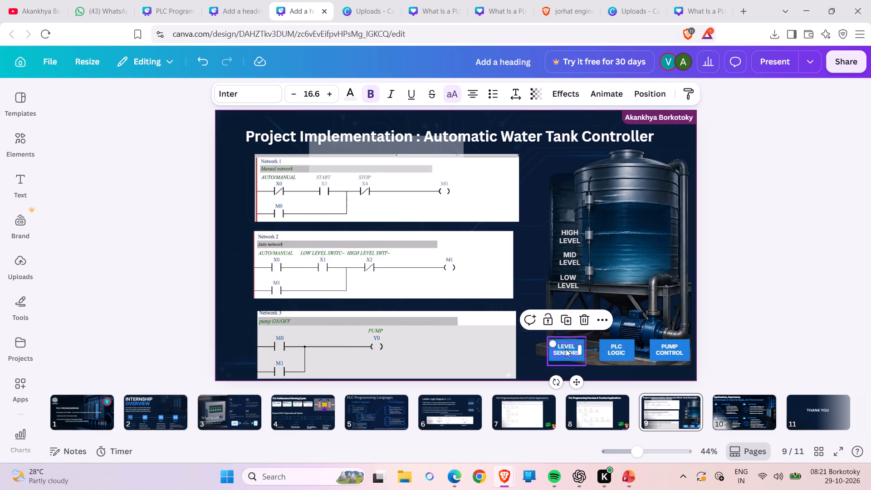
left_click(566, 349)
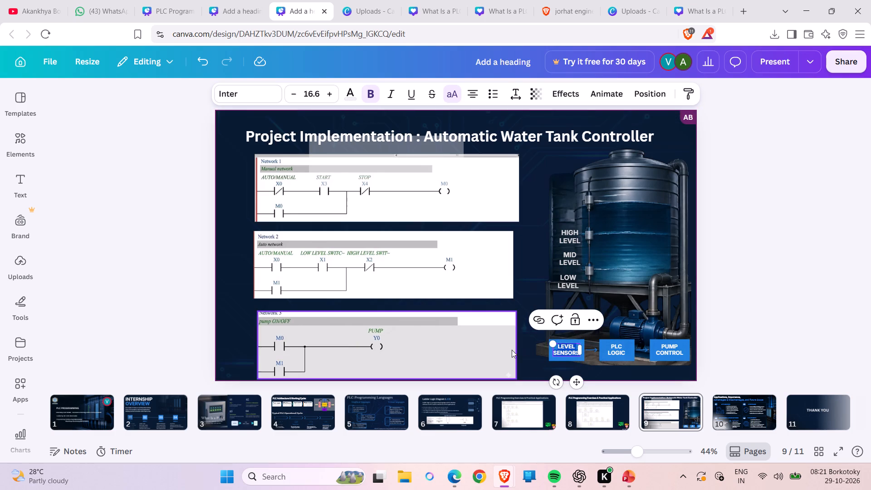
left_click(528, 343)
left_click_drag(545, 336, 693, 366)
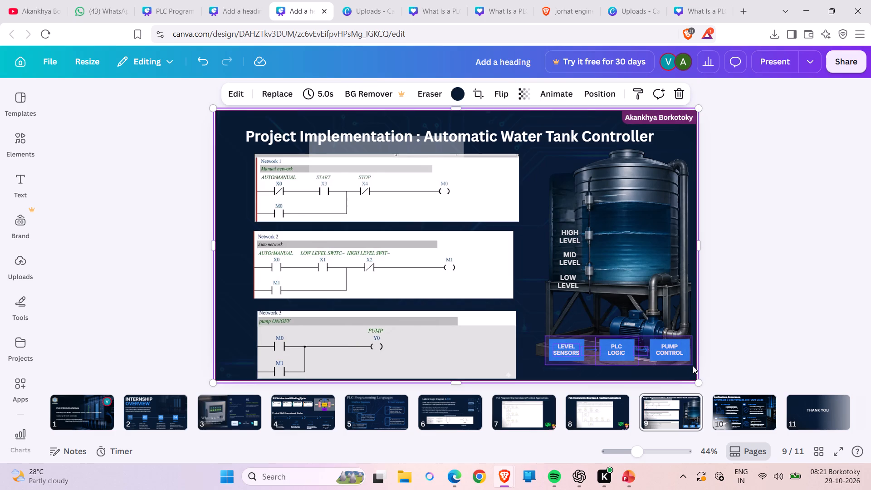
left_click_drag(693, 366, 691, 366)
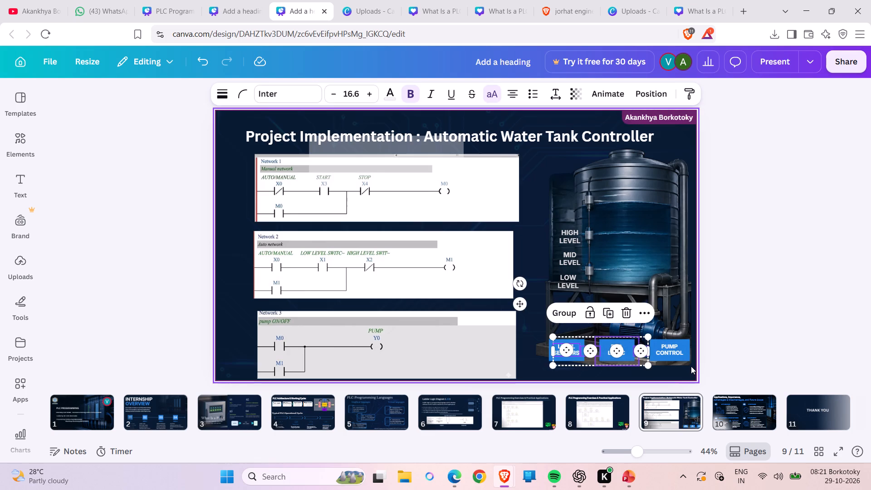
left_click(714, 361)
Unlock the PUMP CONTROL and PLC LOGIC label texts below the water tank.
left_click(671, 354)
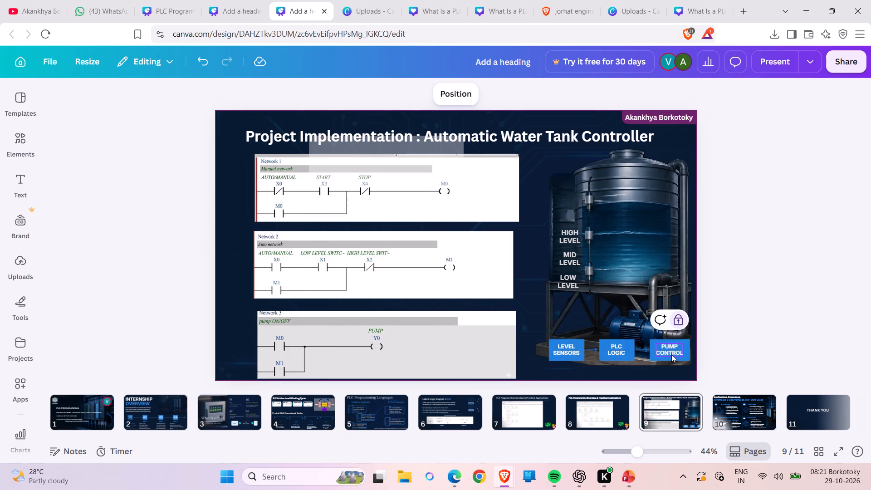
left_click(677, 321)
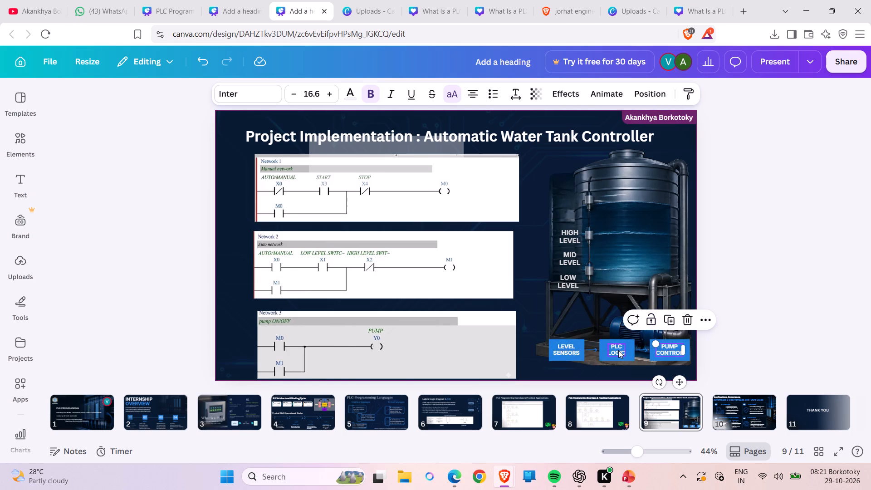
left_click(618, 350)
left_click(626, 321)
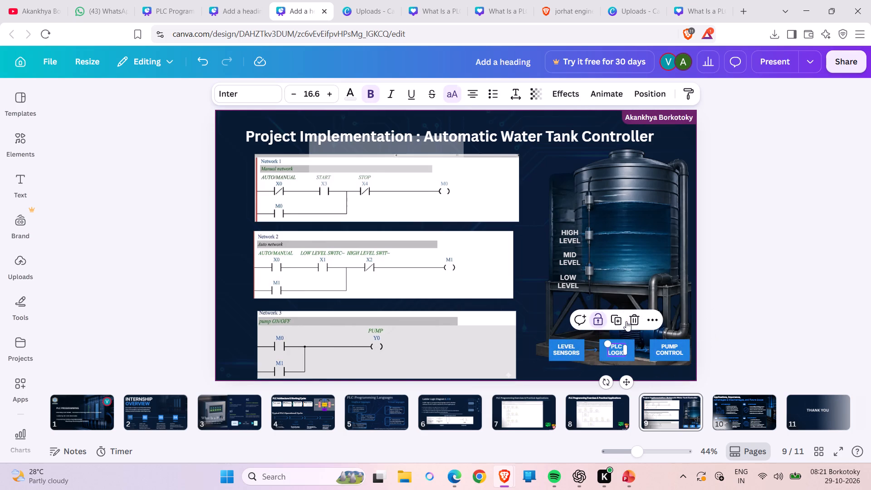
Unlock the blue PUMP CONTROL box, and check the remaining boxes and connecting arrows for locks.
left_click(571, 351)
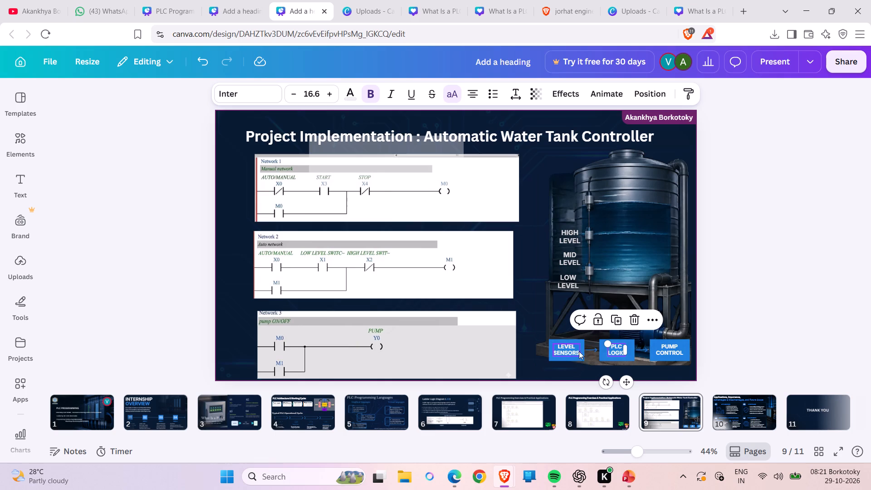
left_click(602, 351)
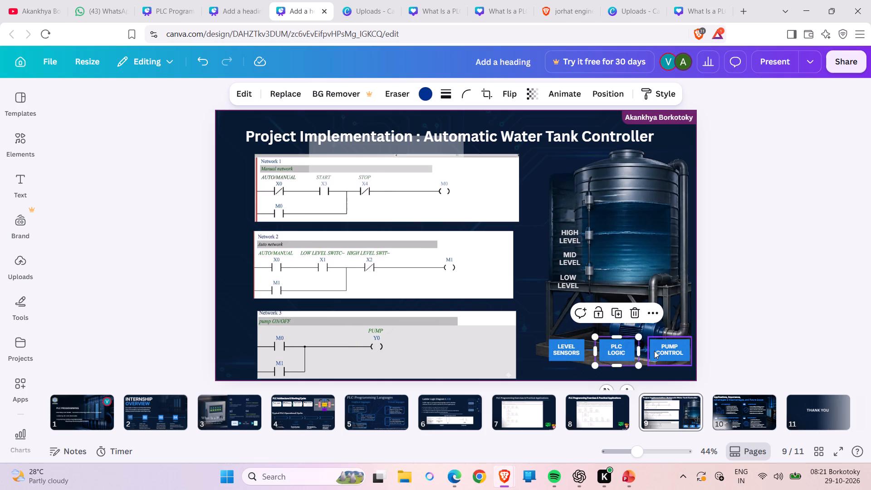
left_click(654, 351)
left_click(678, 315)
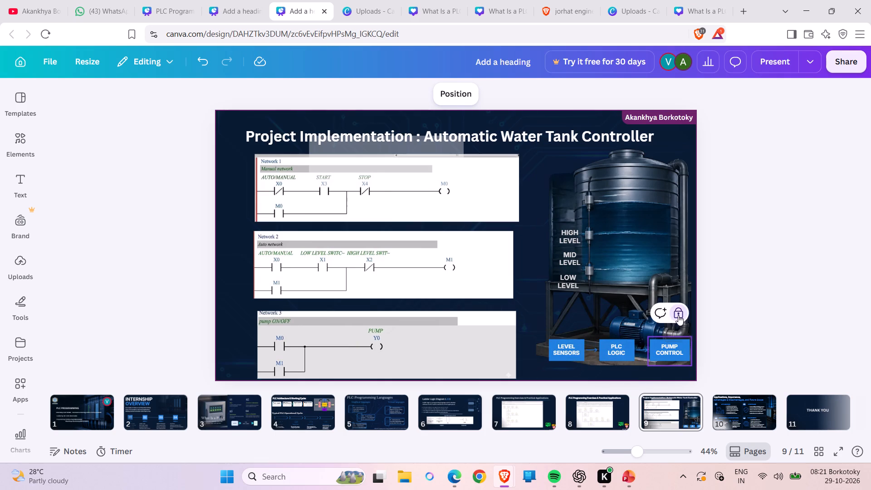
left_click(641, 352)
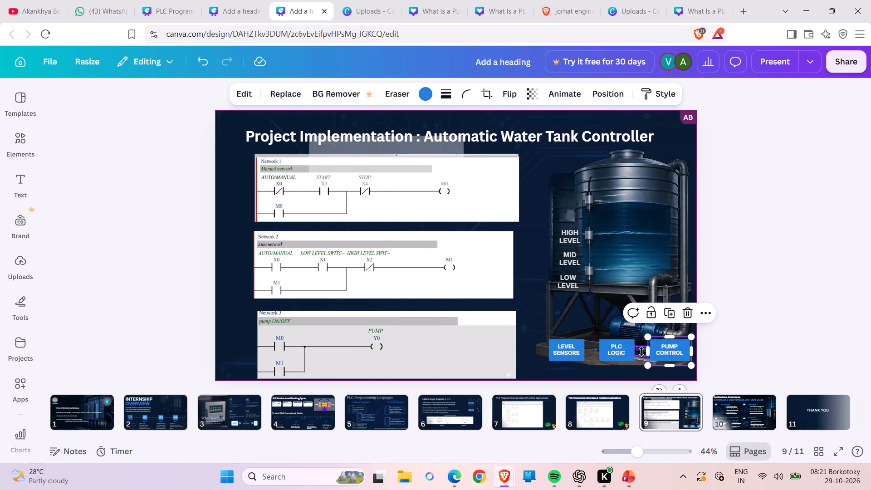
left_click(592, 350)
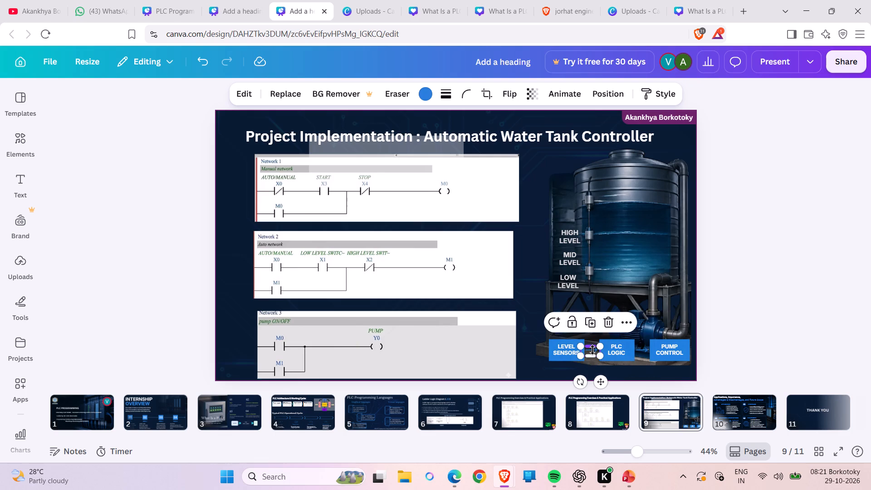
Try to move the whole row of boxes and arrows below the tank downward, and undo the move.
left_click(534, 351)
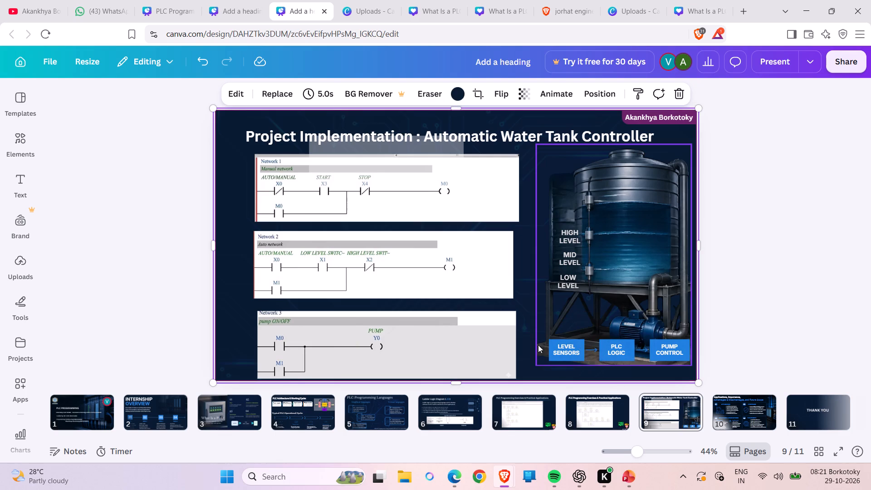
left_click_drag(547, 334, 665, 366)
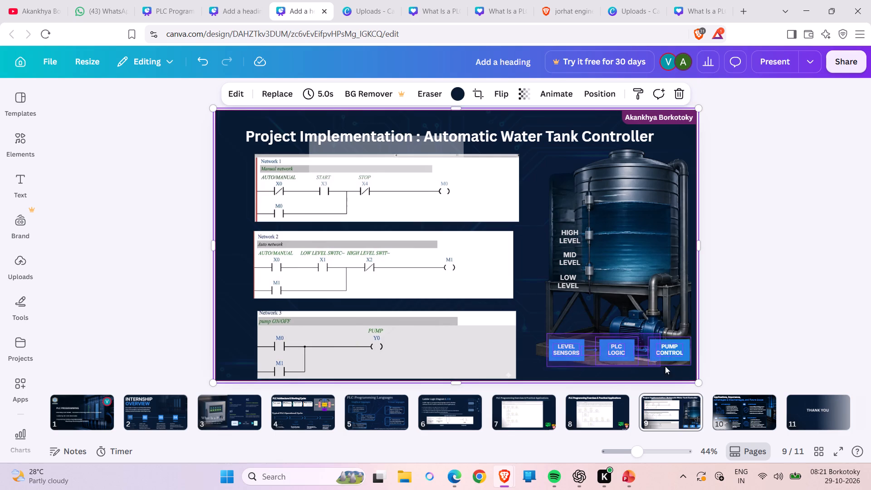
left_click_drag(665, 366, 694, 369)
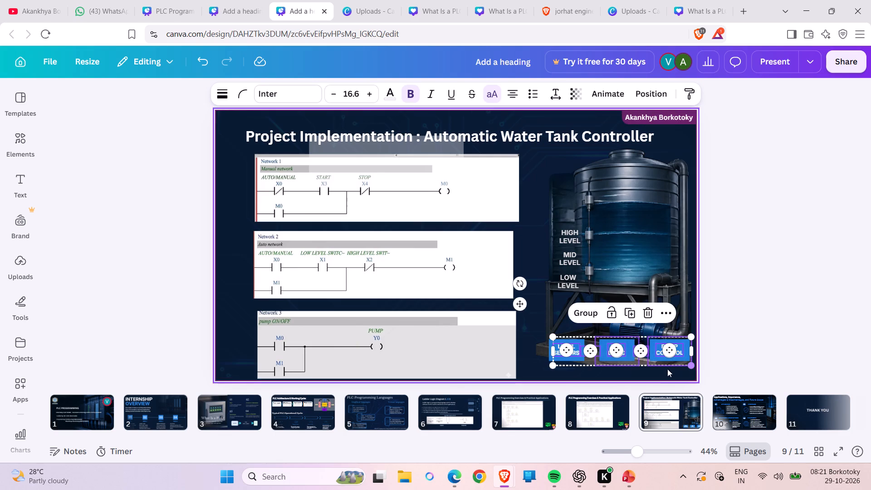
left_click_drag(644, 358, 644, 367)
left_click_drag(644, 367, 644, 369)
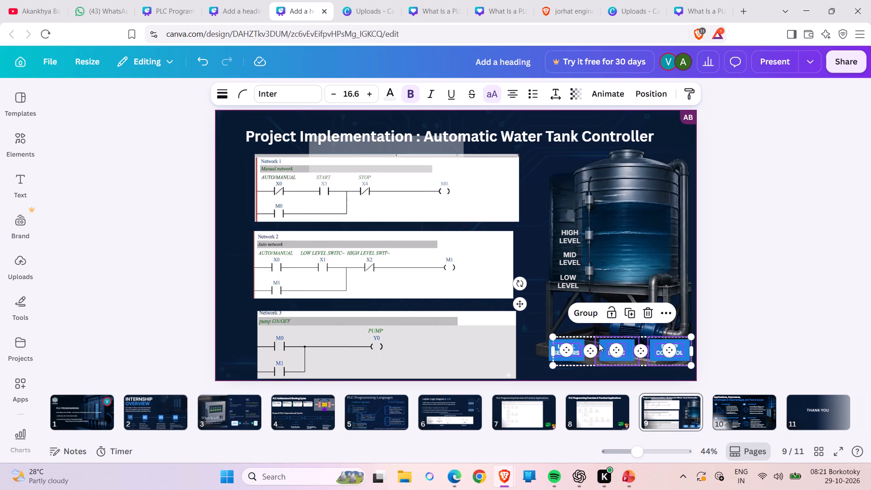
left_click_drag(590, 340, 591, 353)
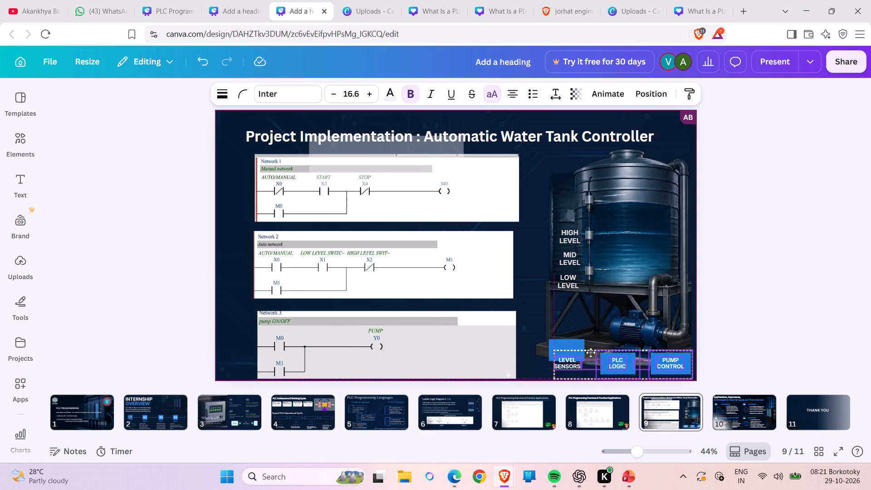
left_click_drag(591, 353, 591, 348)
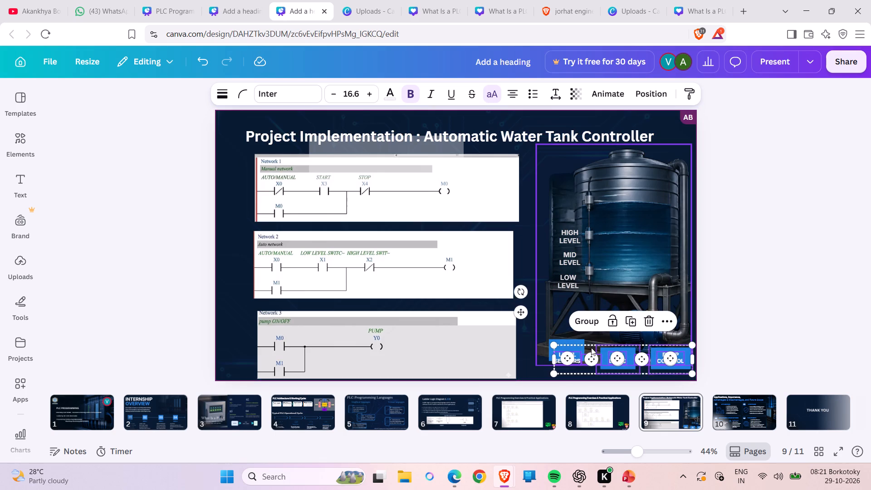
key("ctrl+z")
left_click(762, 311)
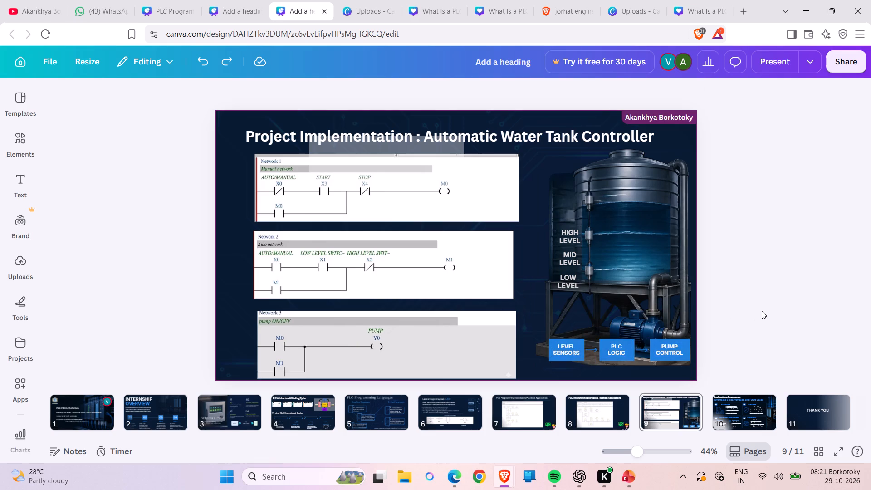
Unlock the blue LEVEL SENSORS box below the water tank.
left_click(581, 345)
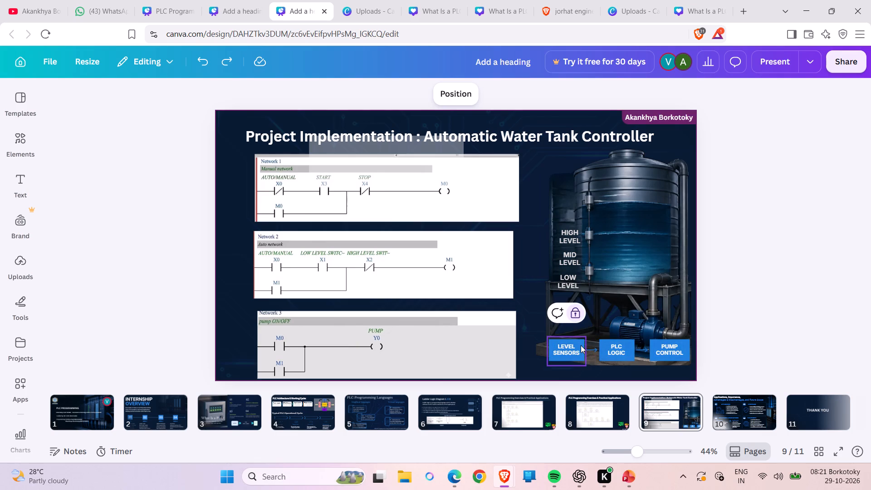
left_click(575, 316)
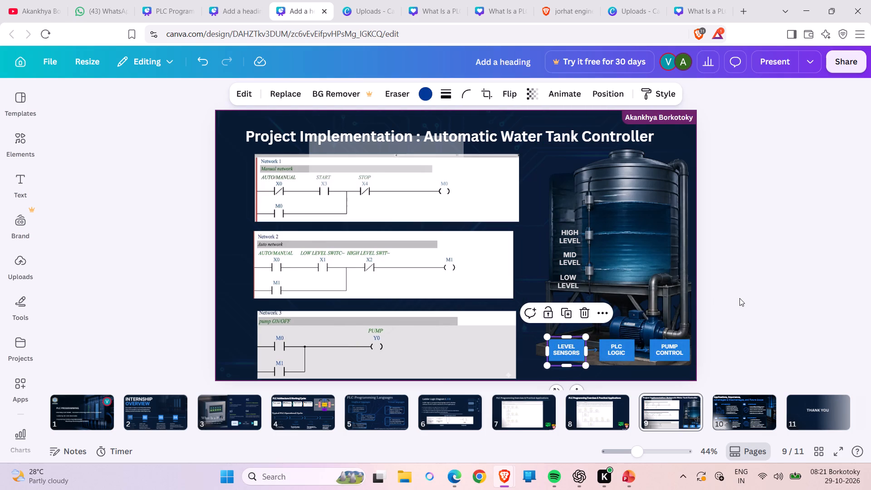
left_click(739, 298)
Move the whole row of LEVEL SENSORS, PLC LOGIC and PUMP CONTROL boxes with their arrows slightly down and left, near the slide's bottom edge.
left_click_drag(546, 327, 563, 349)
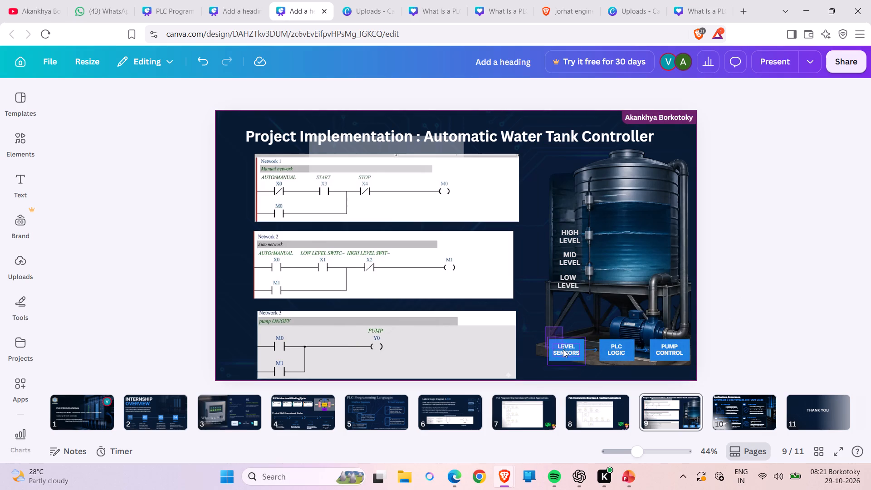
left_click_drag(563, 349, 690, 370)
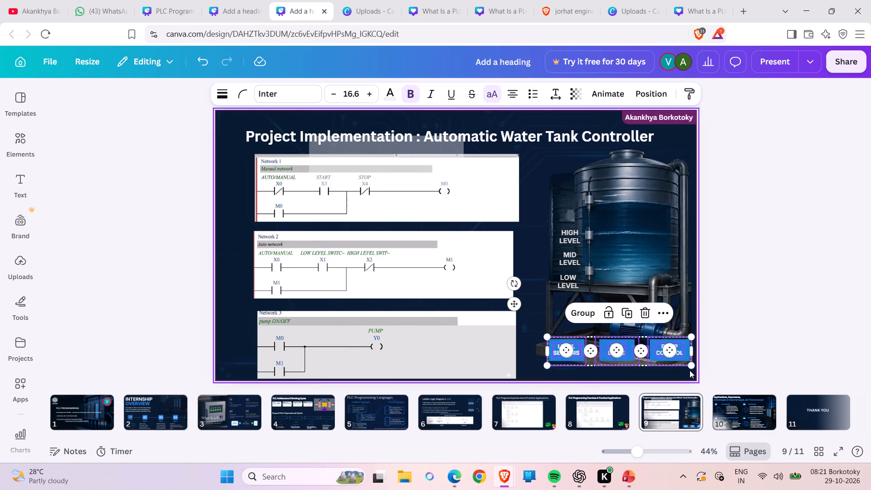
left_click_drag(643, 338, 638, 350)
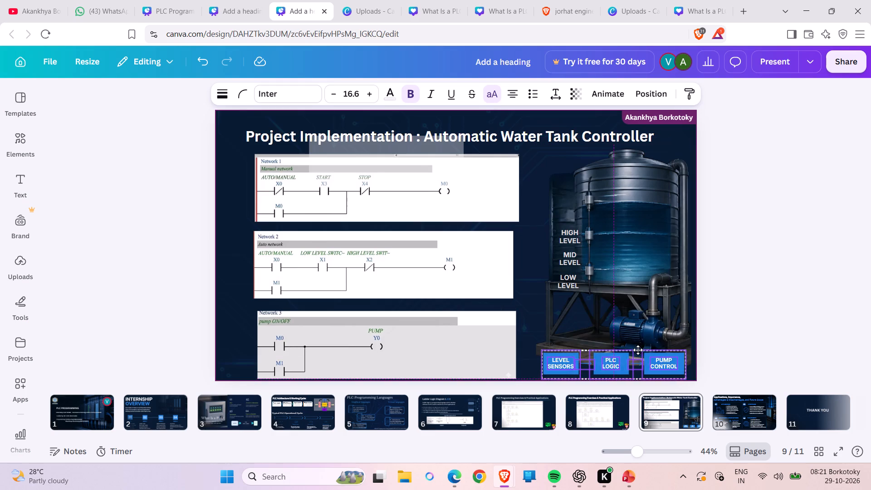
left_click_drag(638, 350, 639, 346)
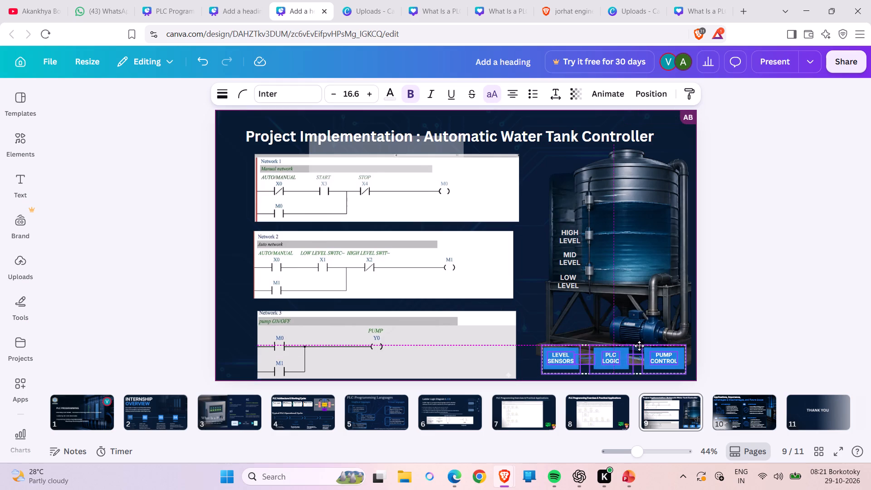
left_click_drag(639, 346, 639, 347)
left_click(763, 284)
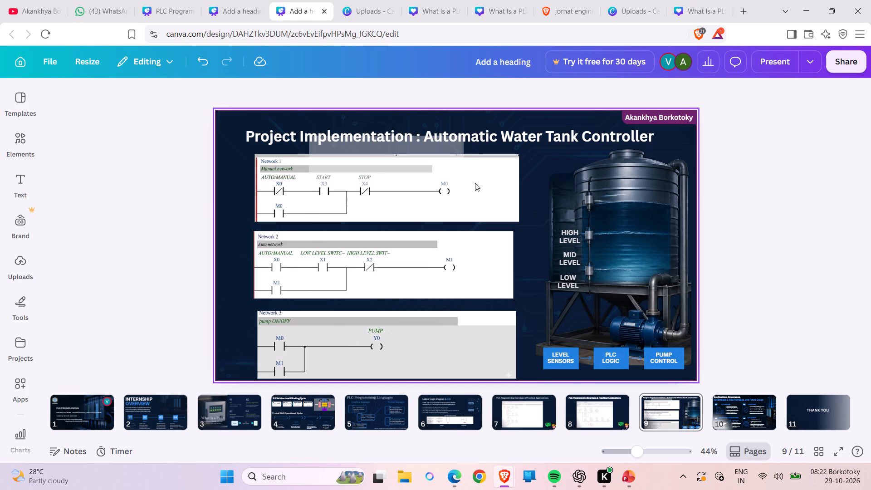
Move the translucent grey panel from over Network 1 onto the row of boxes below the tank and reduce its height to frame them.
left_click_drag(443, 161, 668, 368)
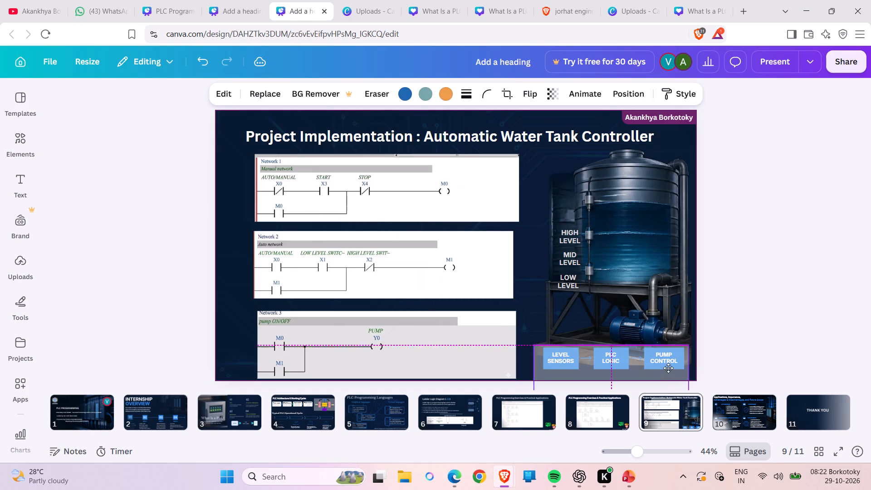
left_click_drag(668, 368, 670, 368)
left_click_drag(639, 385, 633, 345)
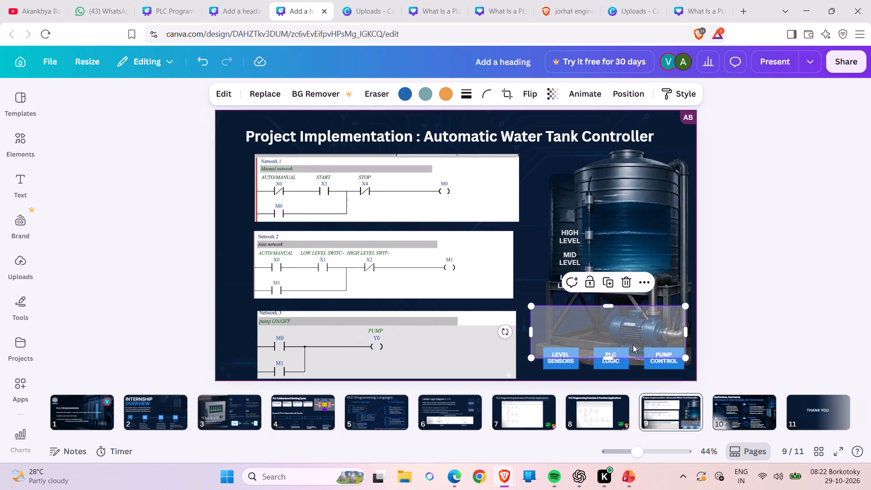
left_click_drag(610, 356, 612, 338)
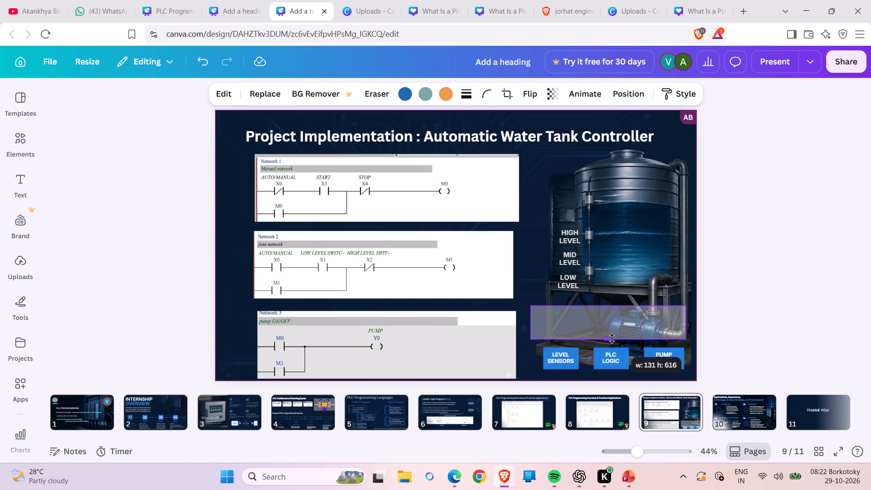
left_click_drag(612, 338, 612, 340)
left_click_drag(632, 331, 638, 363)
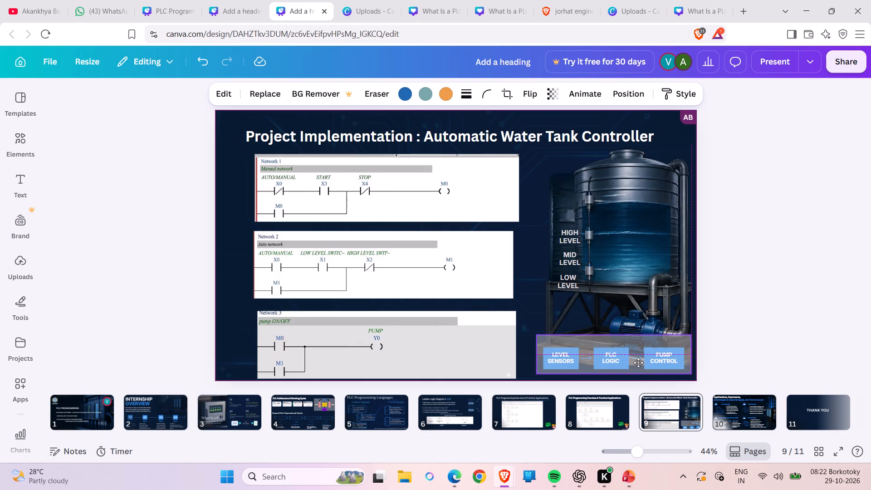
left_click_drag(638, 363, 636, 367)
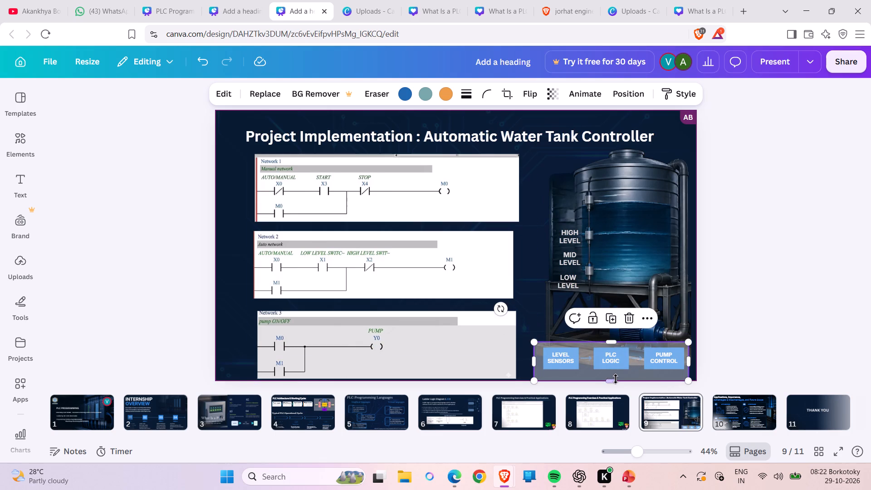
left_click_drag(614, 379, 620, 371)
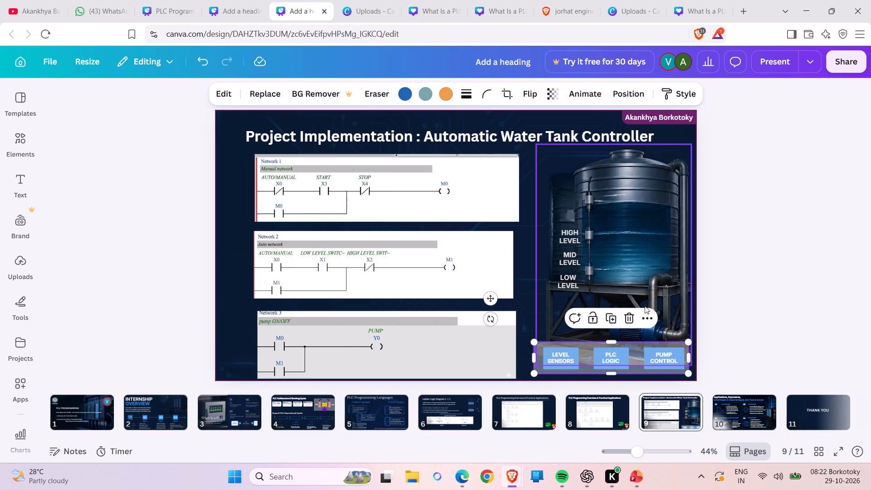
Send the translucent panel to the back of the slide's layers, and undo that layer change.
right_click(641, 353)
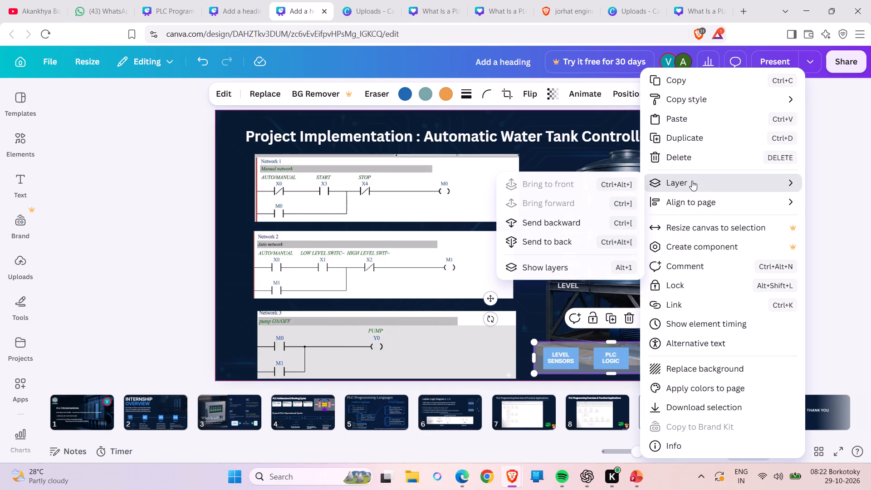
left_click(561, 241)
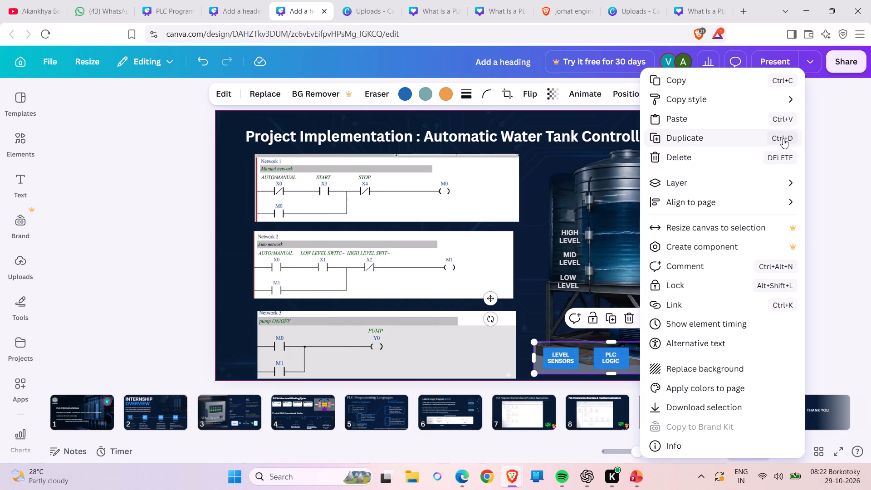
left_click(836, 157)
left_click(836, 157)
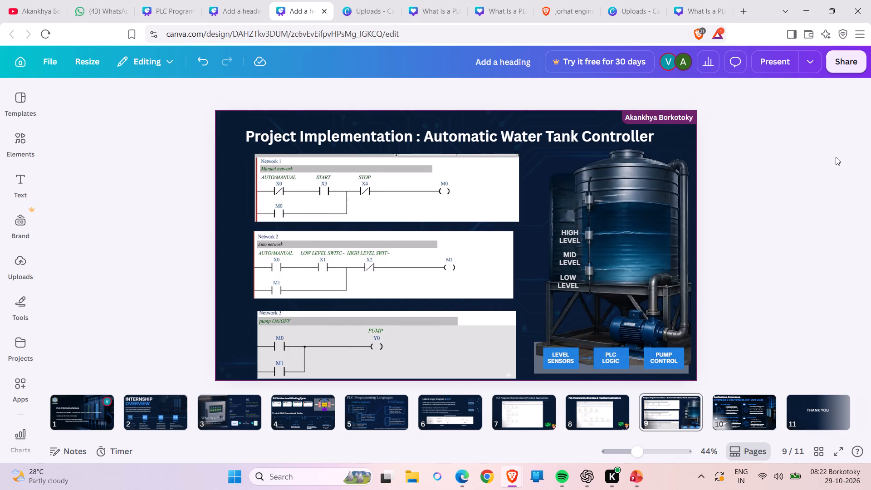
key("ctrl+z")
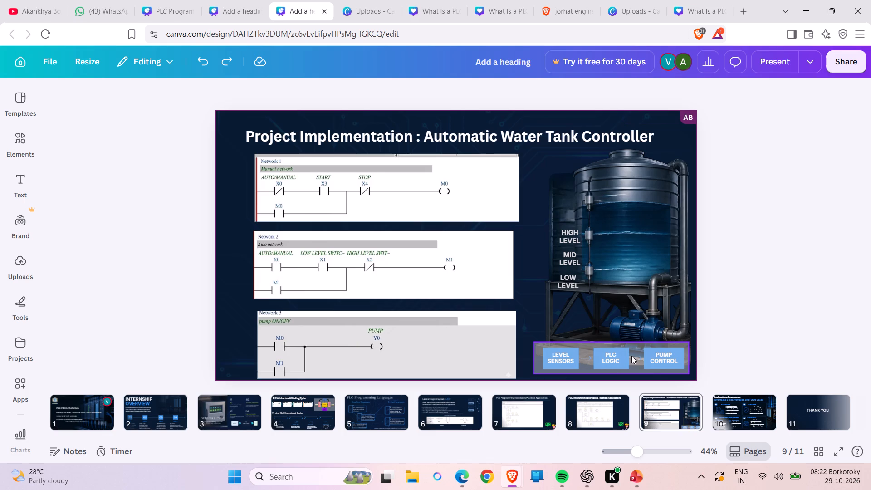
Send the translucent panel backward layer by layer until it sits behind the LEVEL SENSORS, PLC LOGIC and PUMP CONTROL boxes and their arrows.
right_click(631, 356)
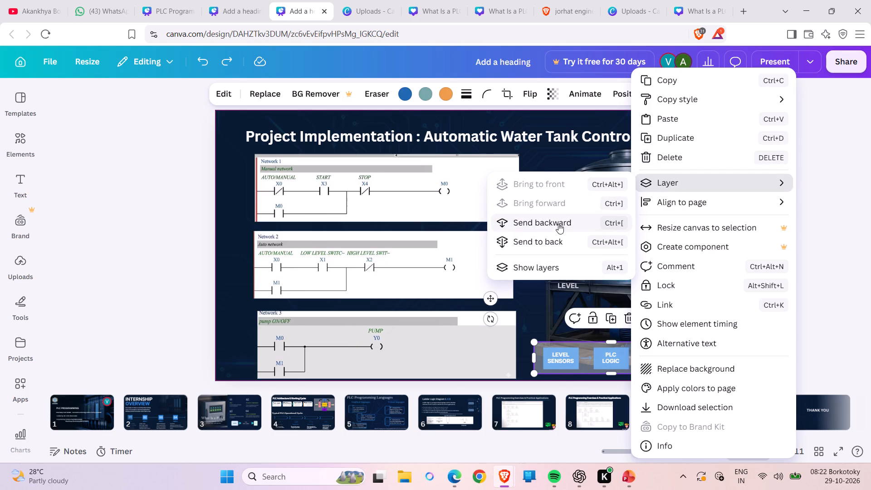
left_click(558, 224)
left_click(558, 224)
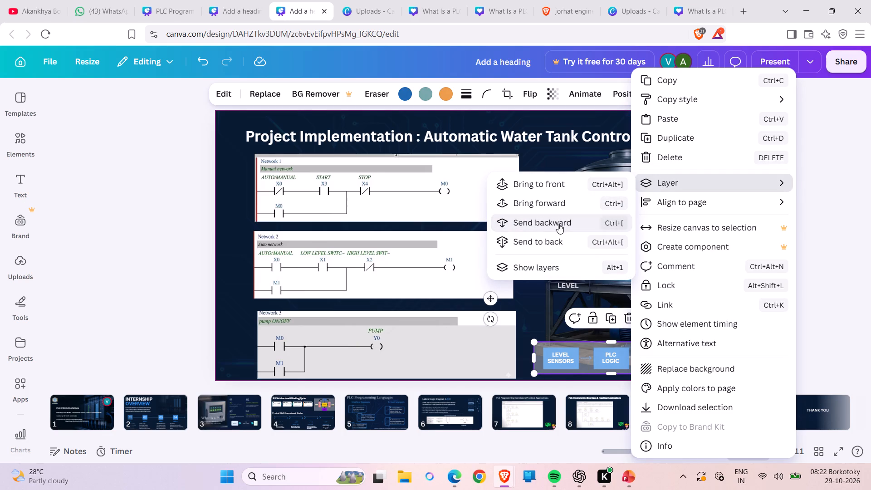
left_click(558, 224)
left_click(558, 224)
left_click(558, 224)
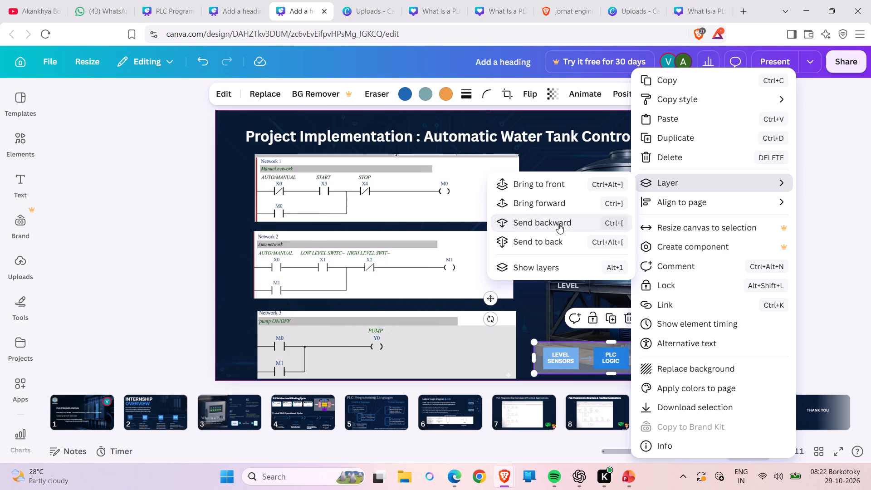
left_click(558, 224)
left_click(558, 224)
left_click(558, 224)
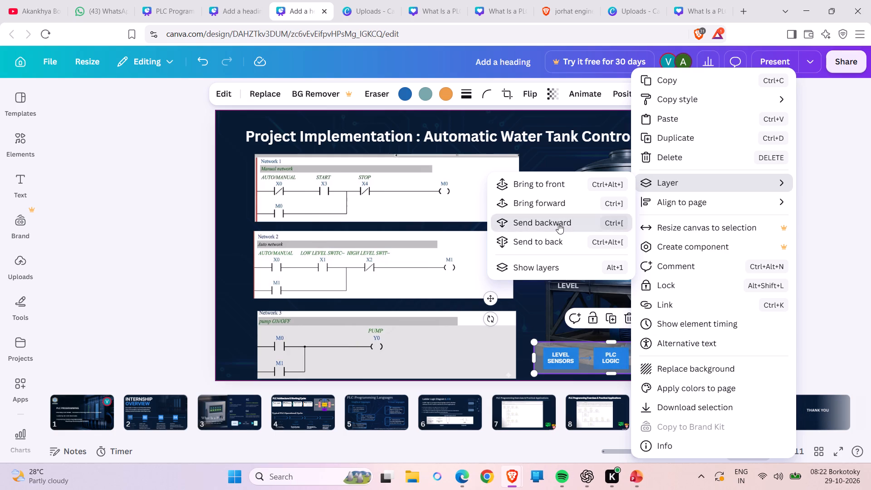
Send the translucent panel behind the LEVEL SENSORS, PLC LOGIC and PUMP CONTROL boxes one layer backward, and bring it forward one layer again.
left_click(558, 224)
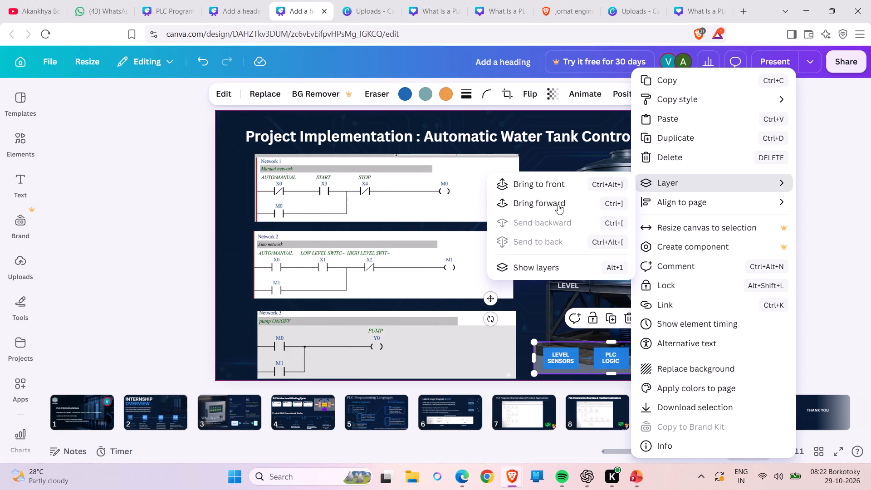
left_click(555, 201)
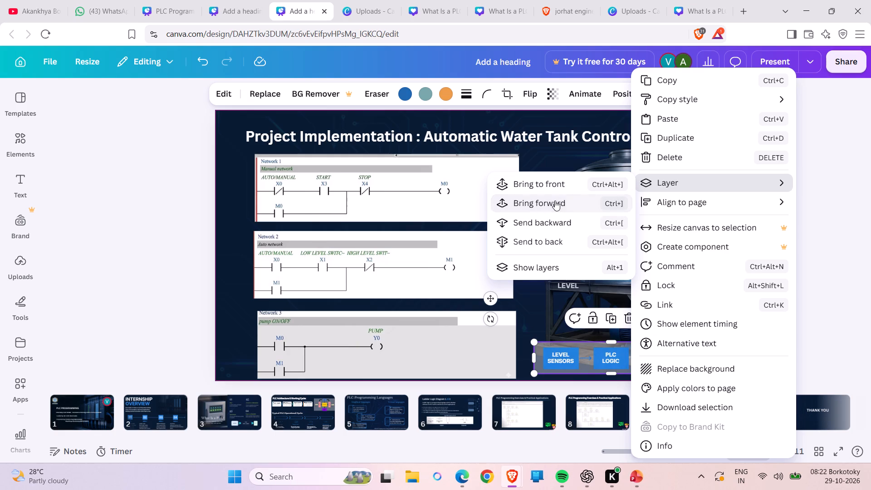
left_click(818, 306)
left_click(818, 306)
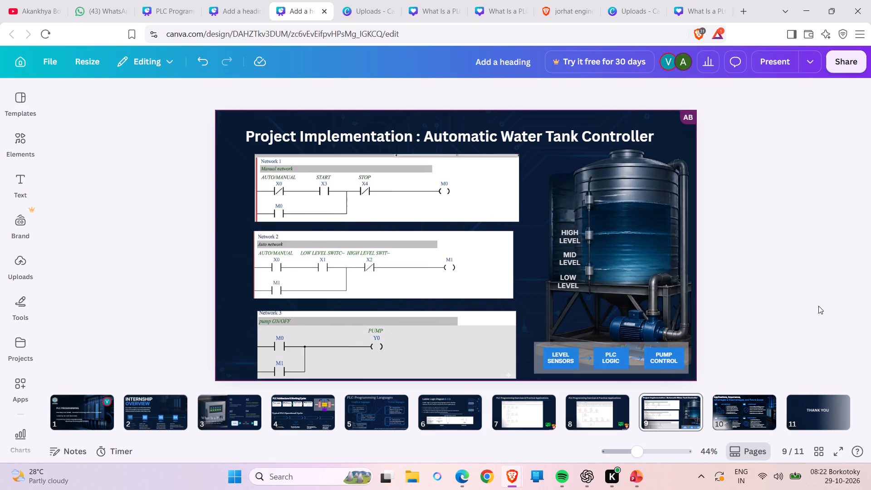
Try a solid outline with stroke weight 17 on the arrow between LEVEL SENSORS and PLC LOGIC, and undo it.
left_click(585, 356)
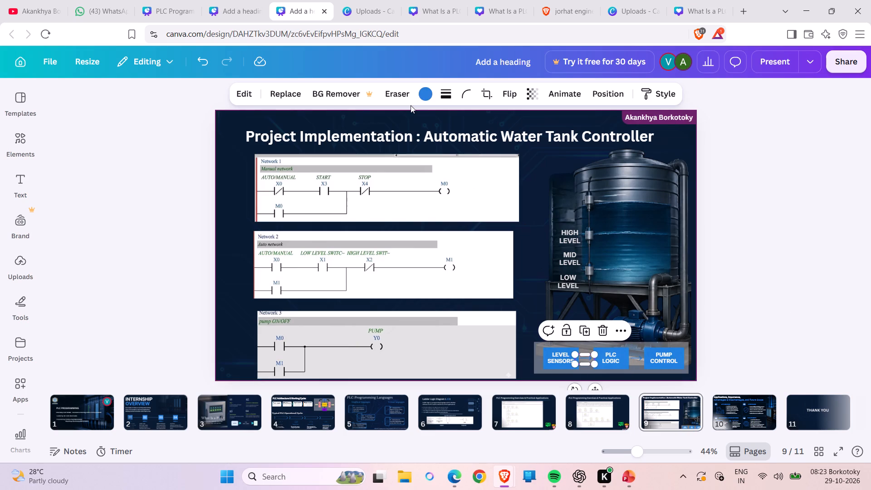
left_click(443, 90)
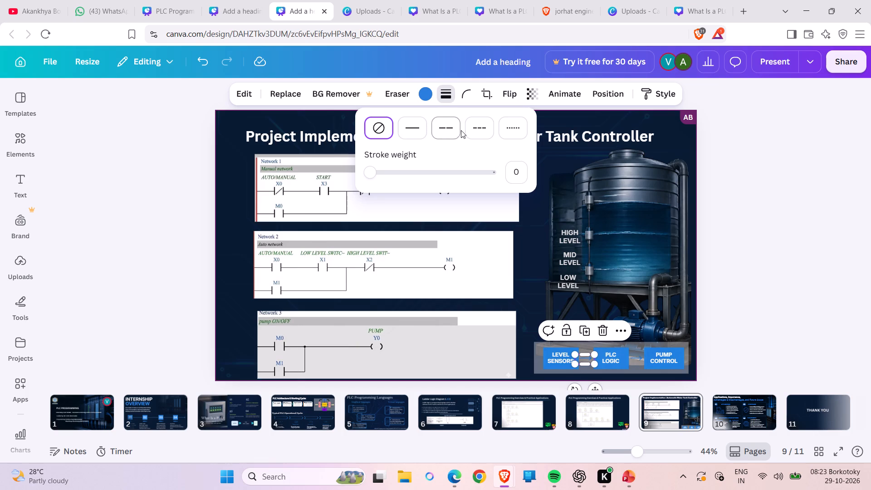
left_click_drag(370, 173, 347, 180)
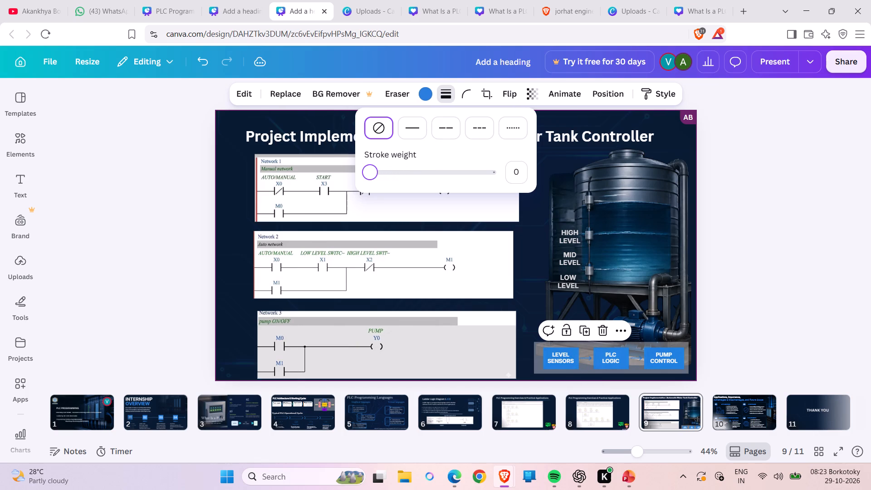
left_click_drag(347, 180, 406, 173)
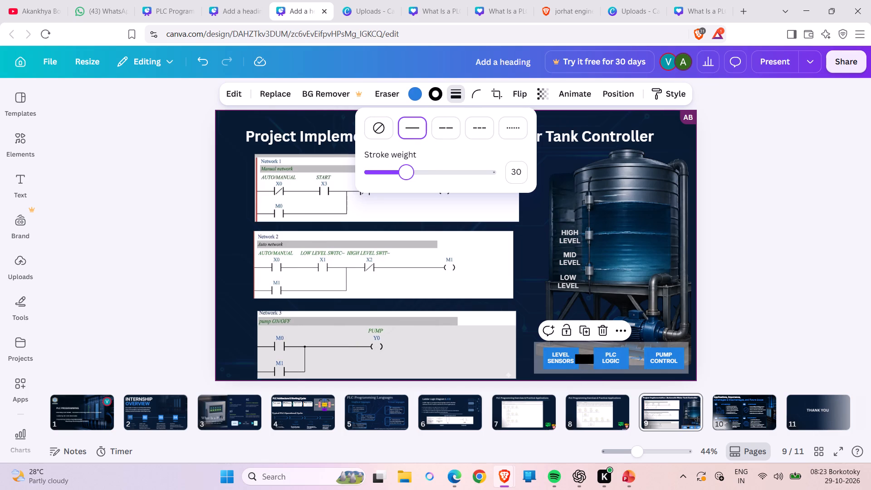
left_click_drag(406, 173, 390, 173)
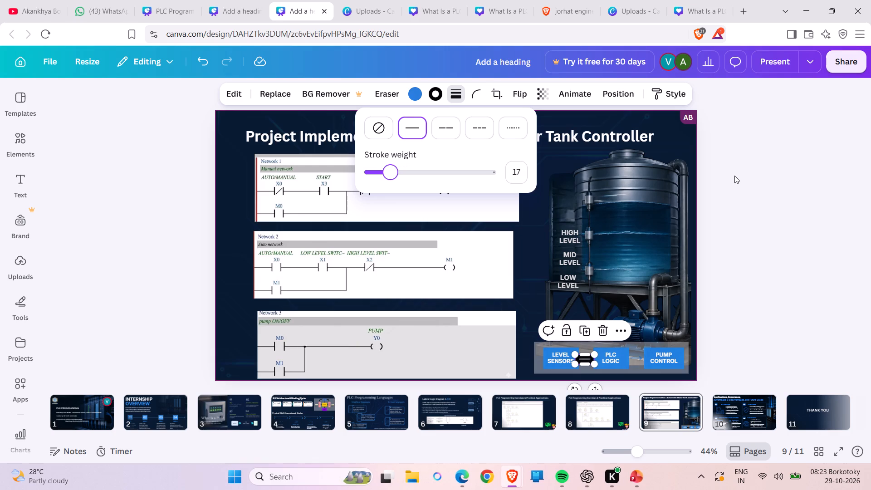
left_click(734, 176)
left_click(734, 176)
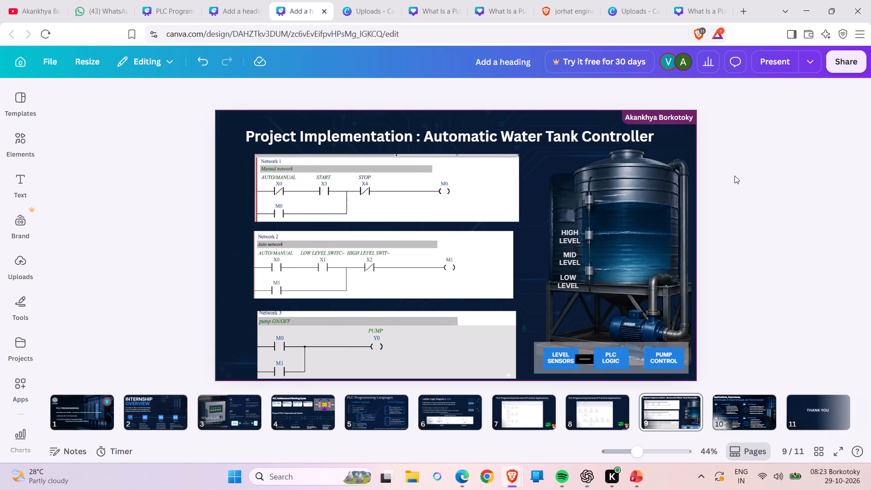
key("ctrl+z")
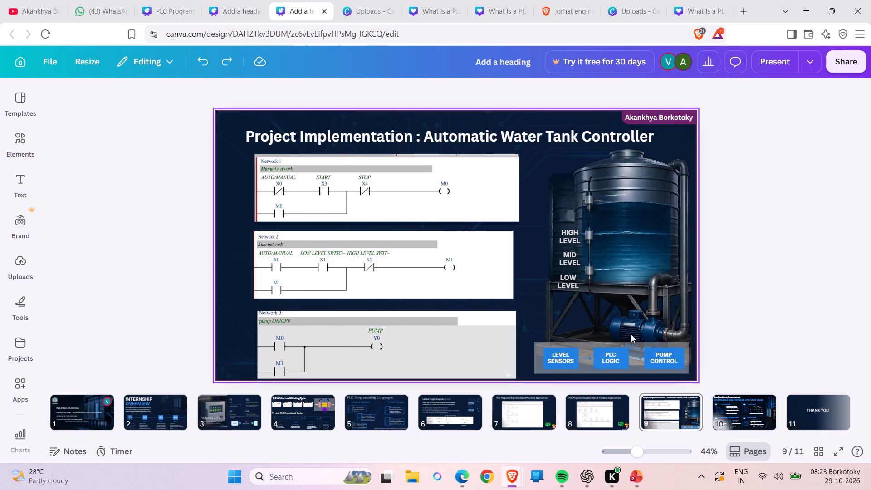
Select the small arrow between the PLC LOGIC and PUMP CONTROL boxes.
left_click(636, 356)
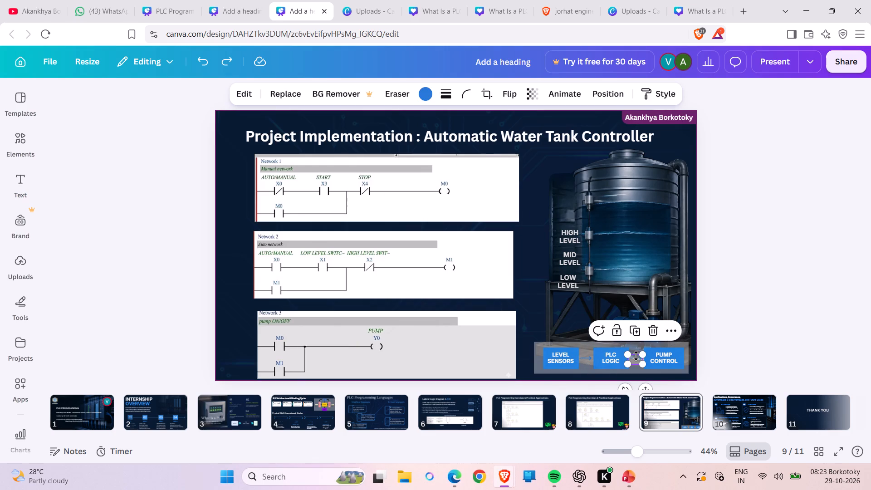
left_click(645, 354)
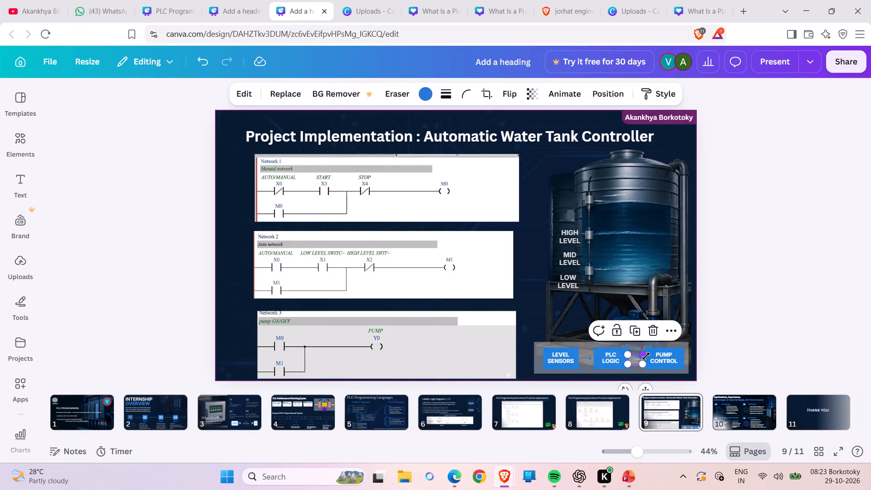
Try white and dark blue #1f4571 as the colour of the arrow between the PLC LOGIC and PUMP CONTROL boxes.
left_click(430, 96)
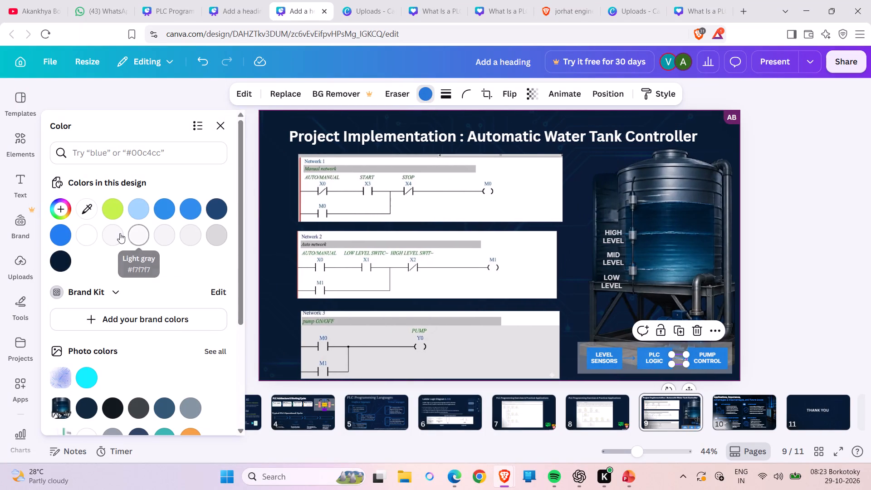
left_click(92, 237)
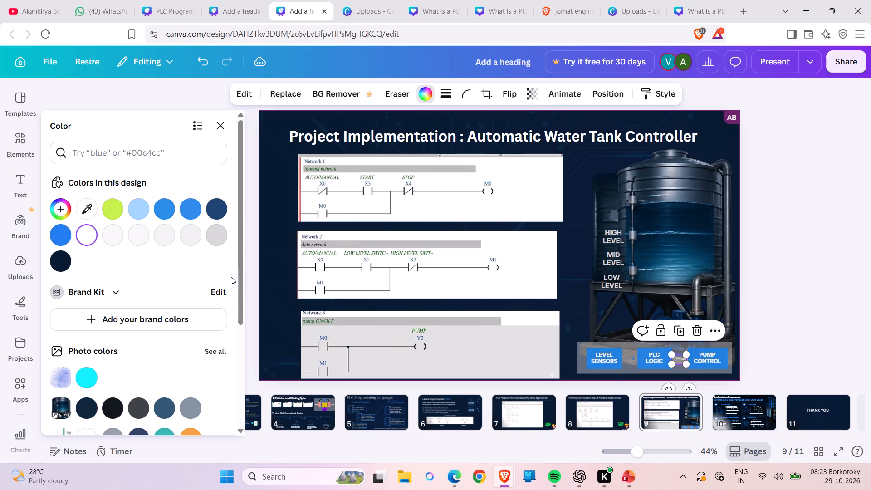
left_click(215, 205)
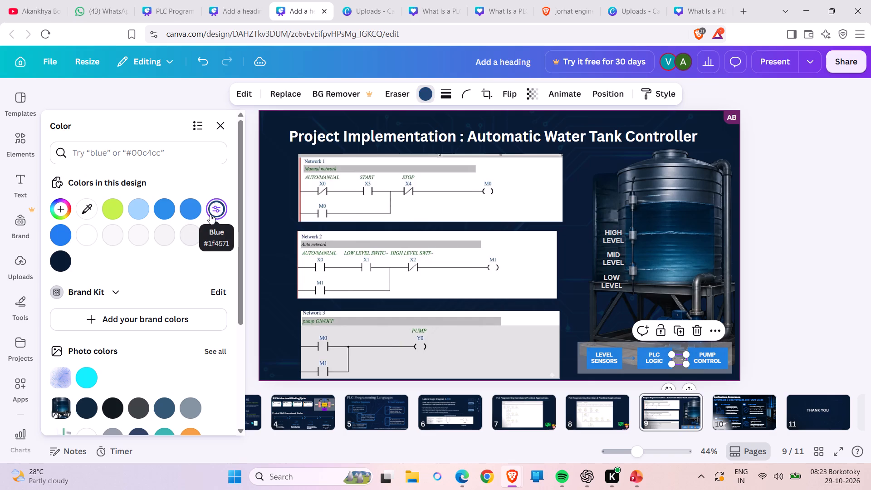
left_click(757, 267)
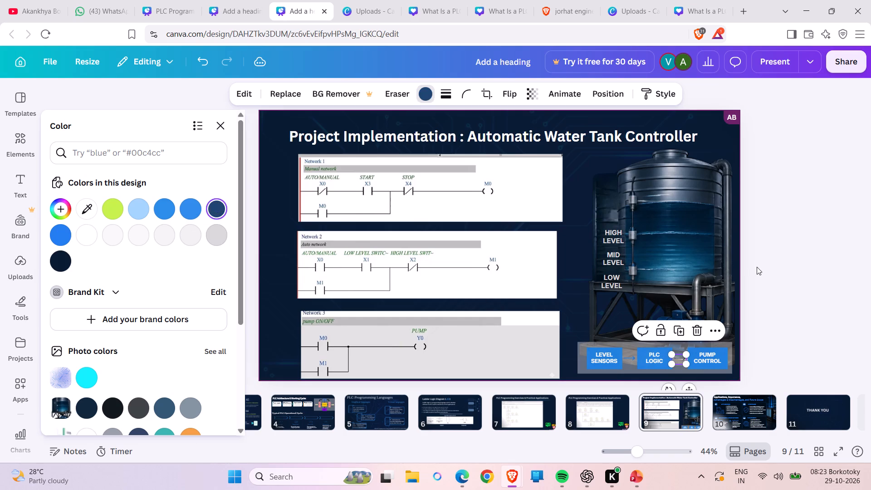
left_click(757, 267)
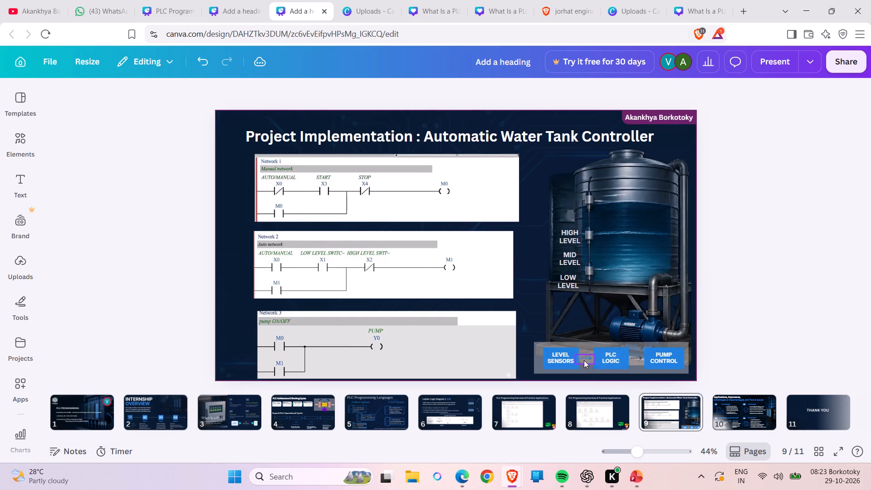
Recolour both arrows linking the LEVEL SENSORS, PLC LOGIC and PUMP CONTROL boxes white.
left_click(586, 358)
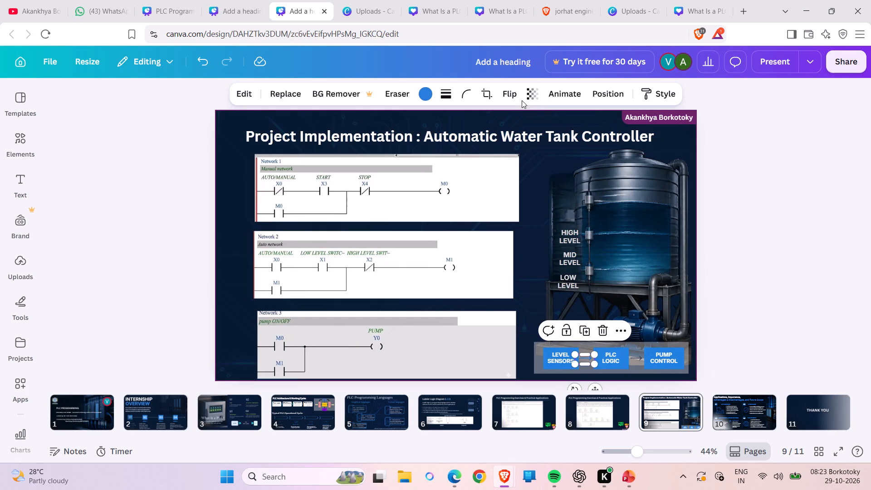
left_click(430, 91)
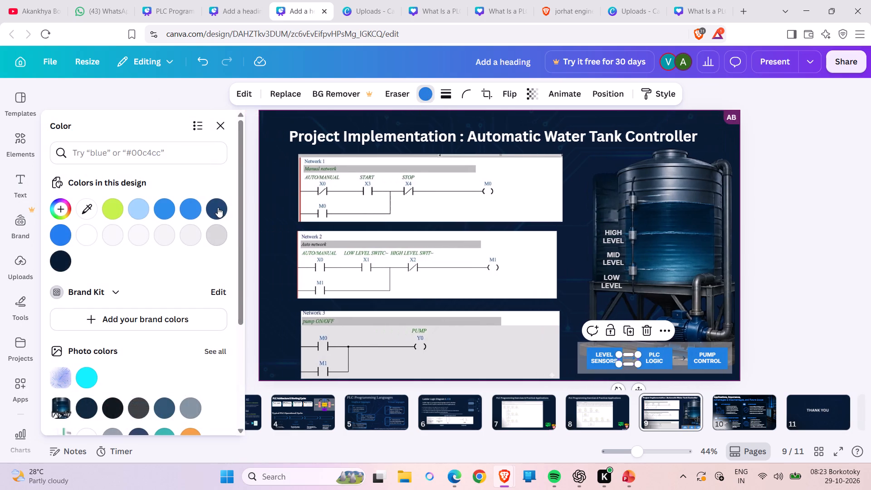
left_click(92, 233)
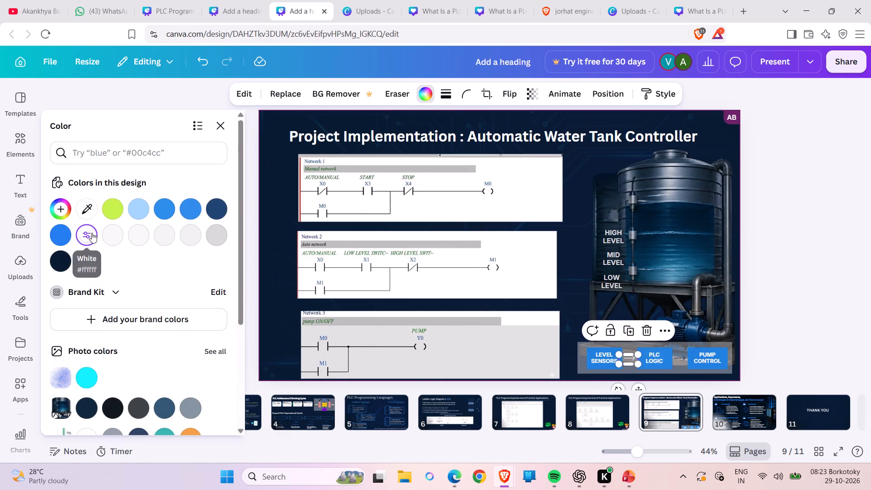
left_click(683, 357)
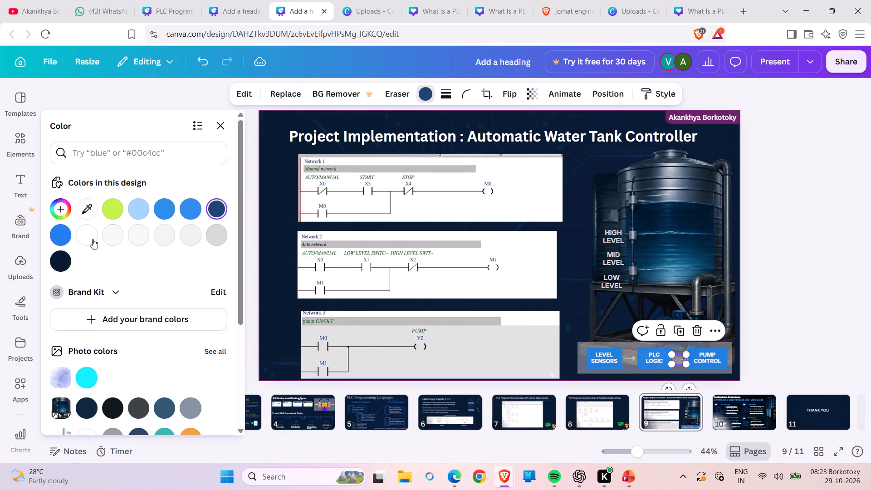
left_click(92, 239)
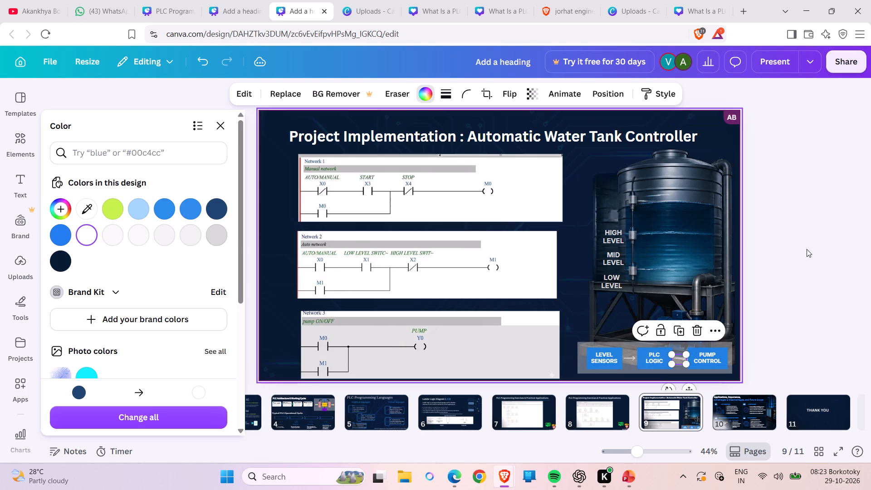
left_click(844, 268)
left_click(844, 268)
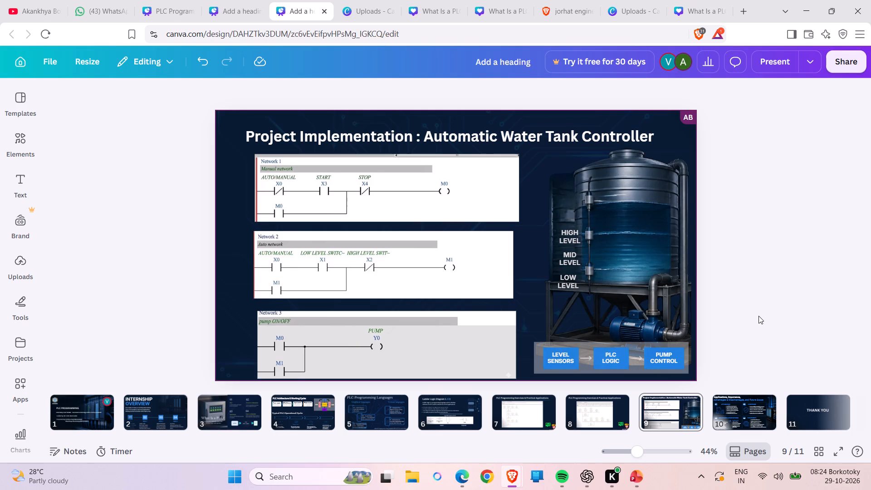
Present the deck full screen from slide 1 through the THANK YOU slide to review every slide, and return to the editor.
left_click(95, 418)
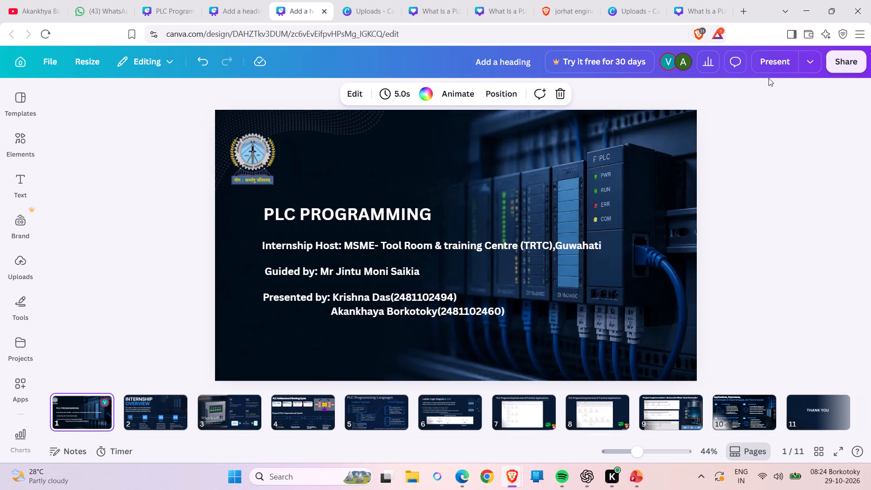
left_click(765, 63)
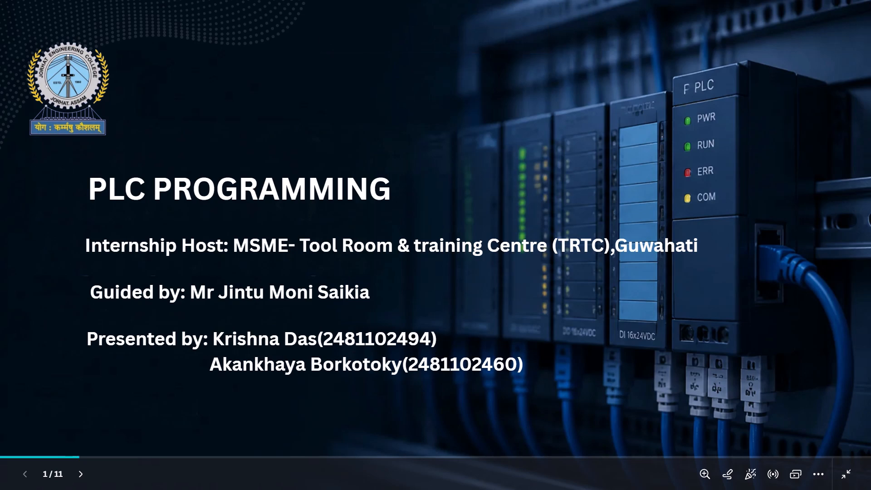
key("Right")
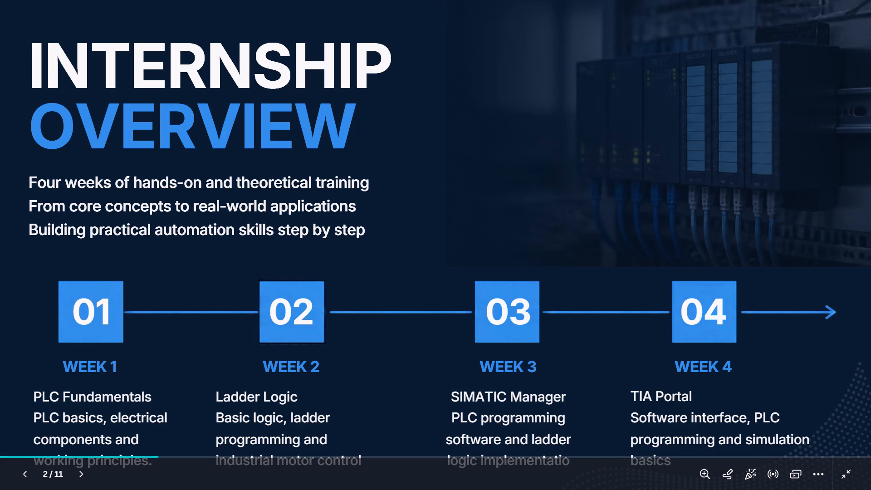
key("Right")
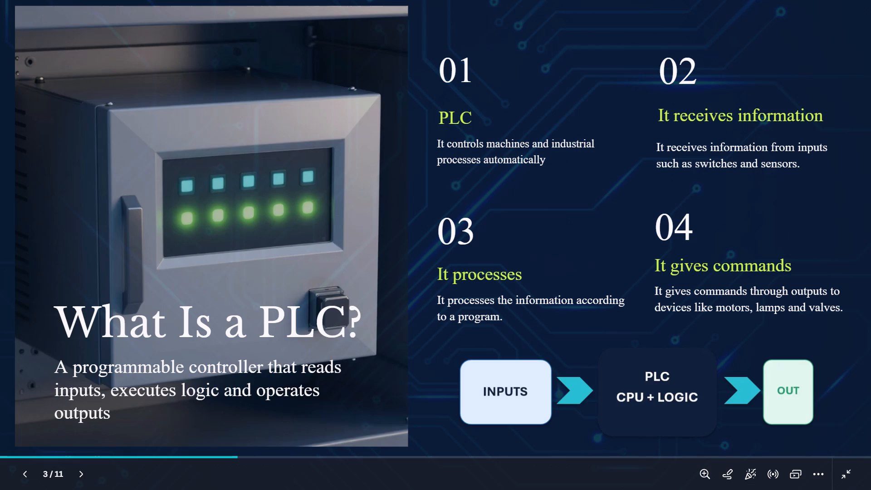
key("Right")
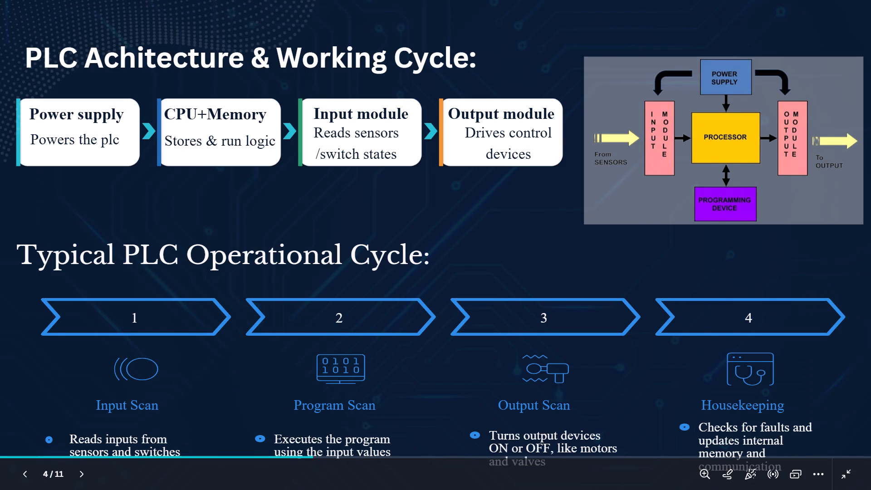
key("Right")
key("Right")
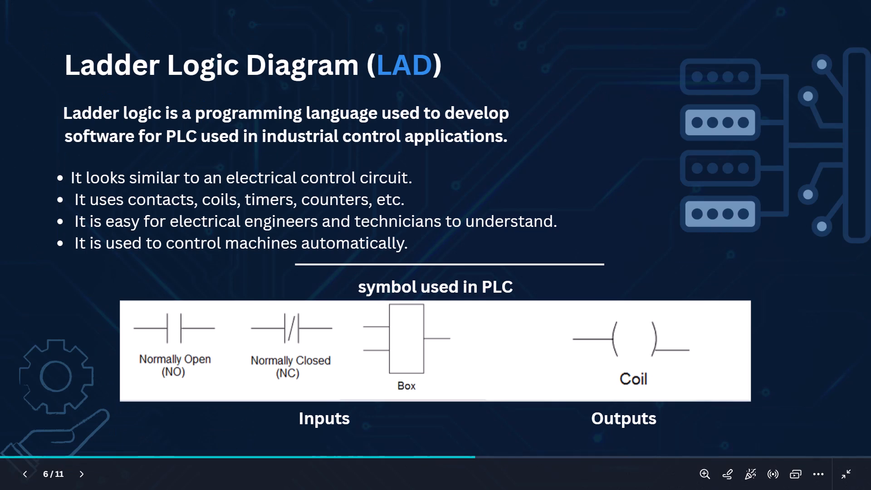
key("Right")
key("Right")
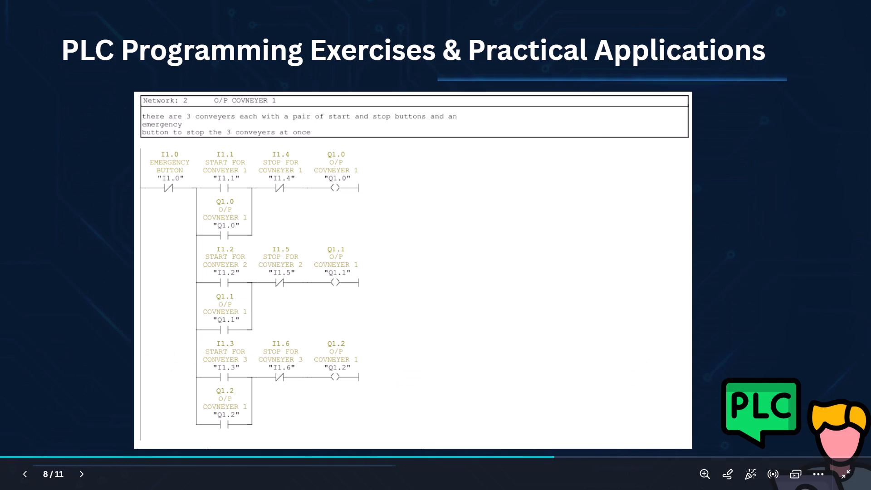
key("Right")
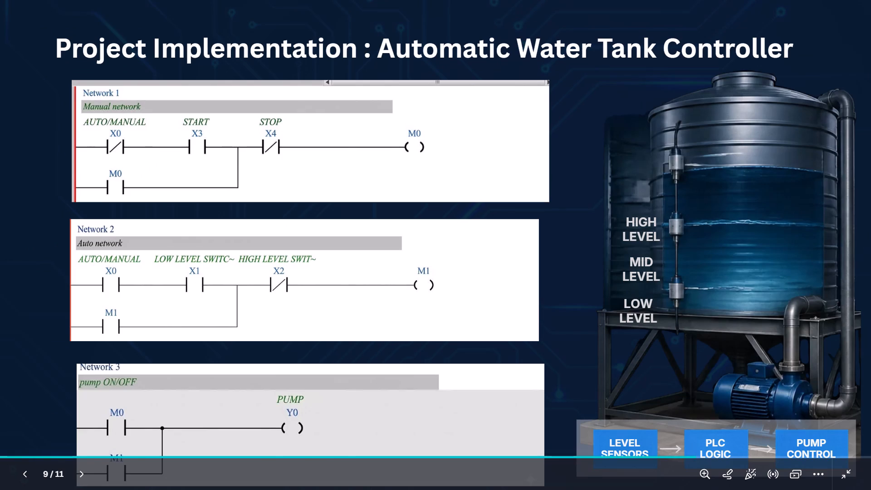
key("Right")
key("Right")
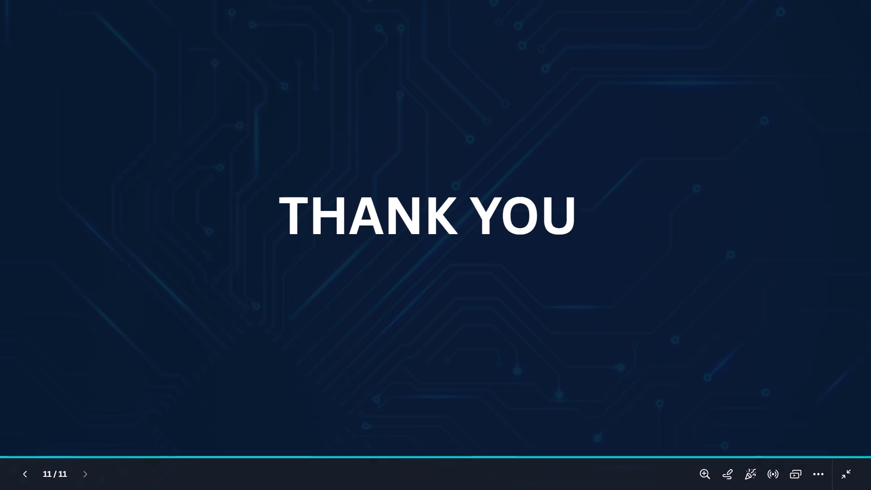
key("Right")
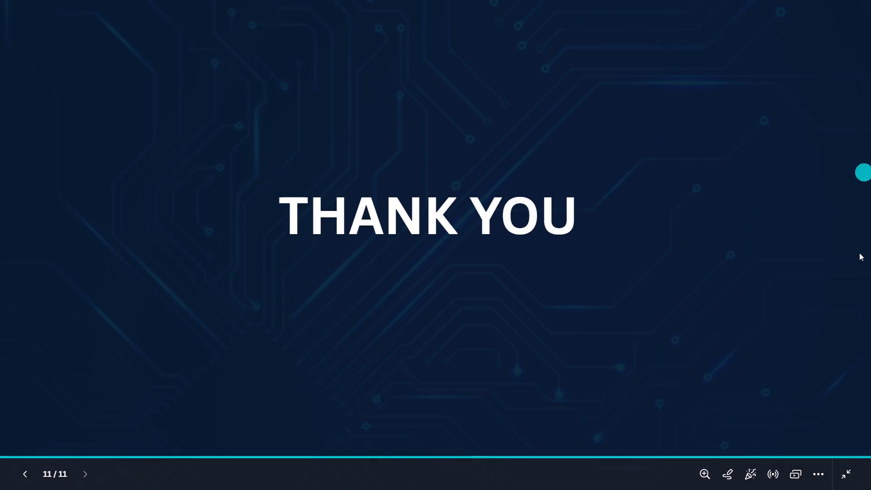
left_click(845, 478)
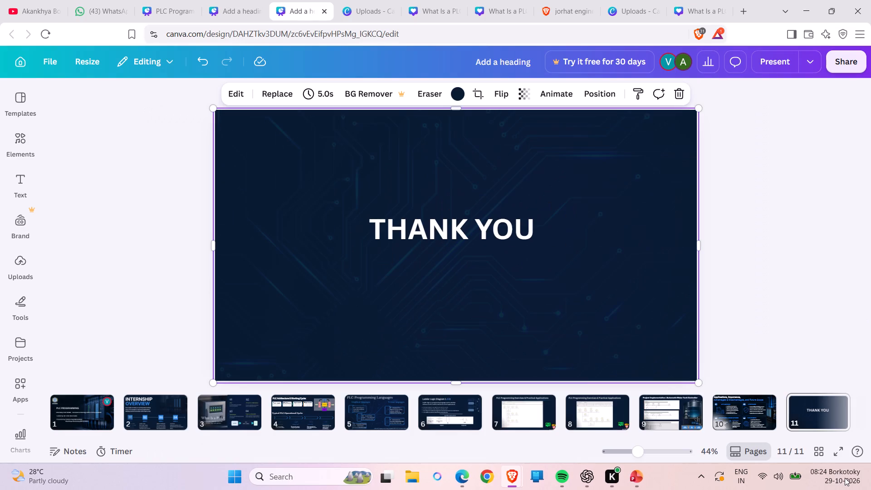